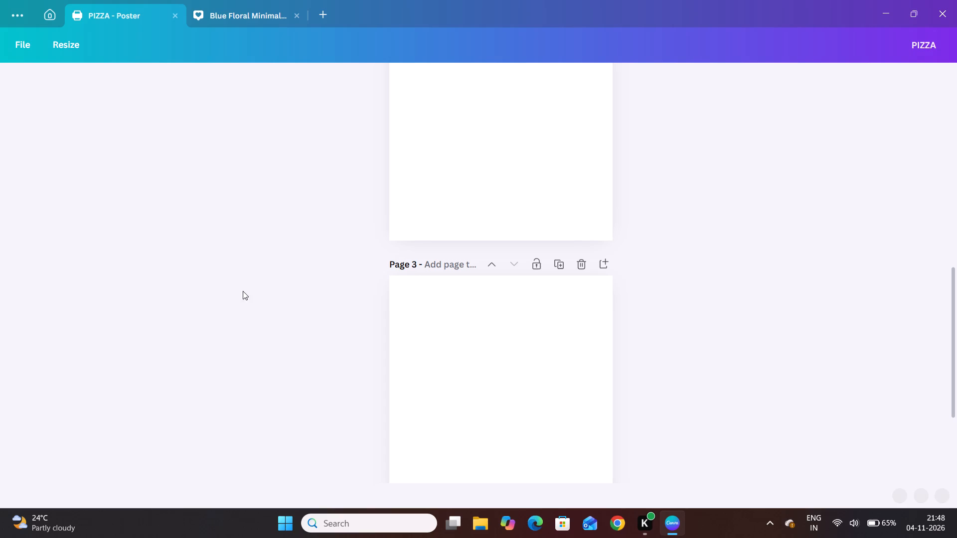
Look through the existing pages of the poster design, from the pizza poster to the burger page.
scroll(234, 264, "up", 1)
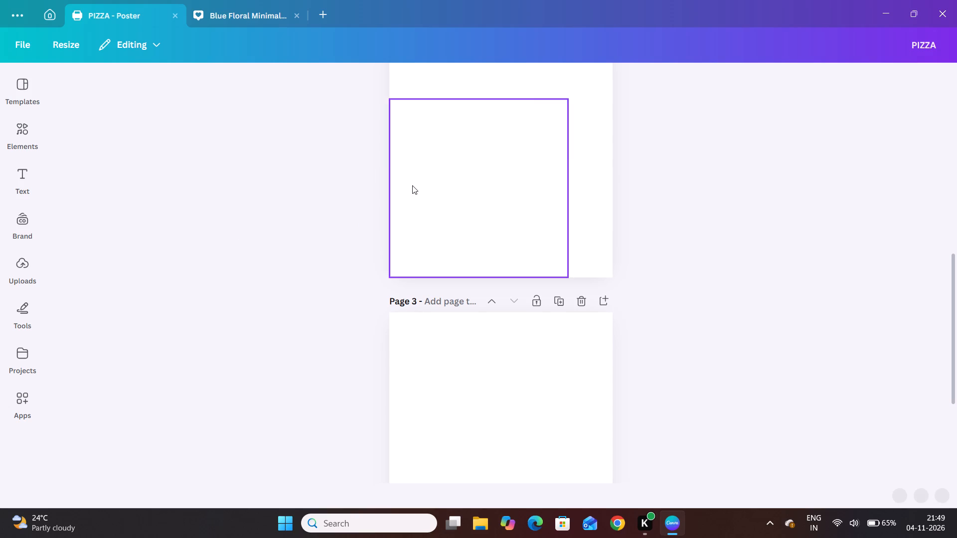
scroll(412, 185, "up", 3)
scroll(306, 233, "up", 2)
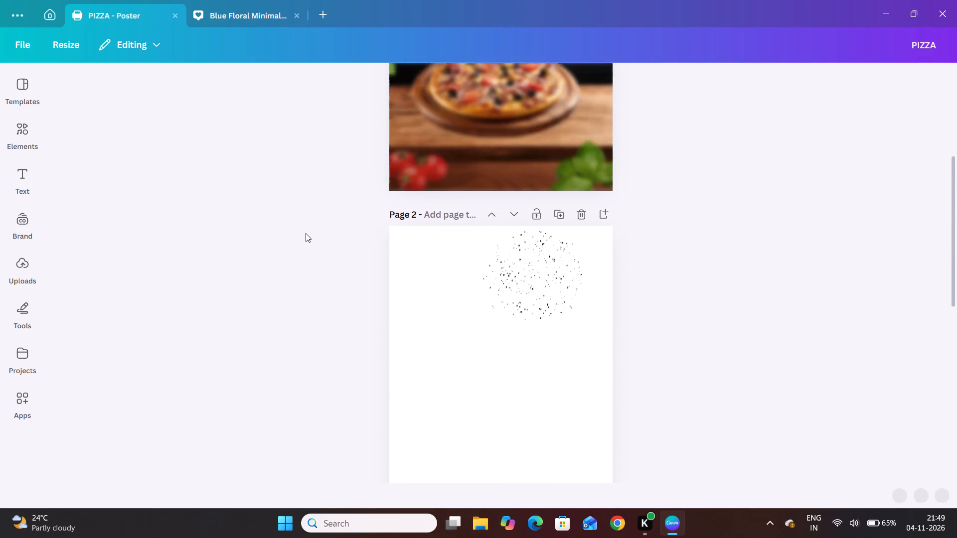
scroll(306, 233, "up", 2)
scroll(306, 233, "down", 1)
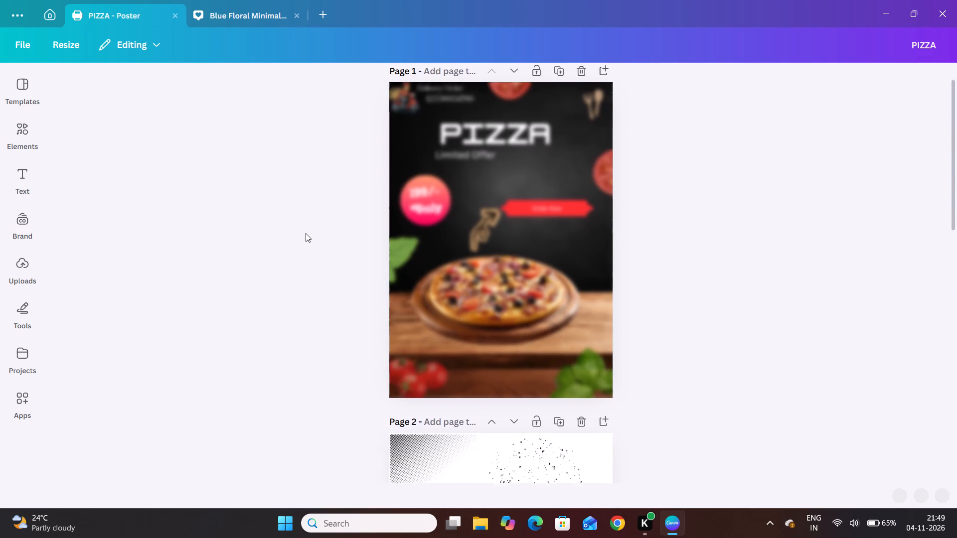
scroll(306, 233, "down", 3)
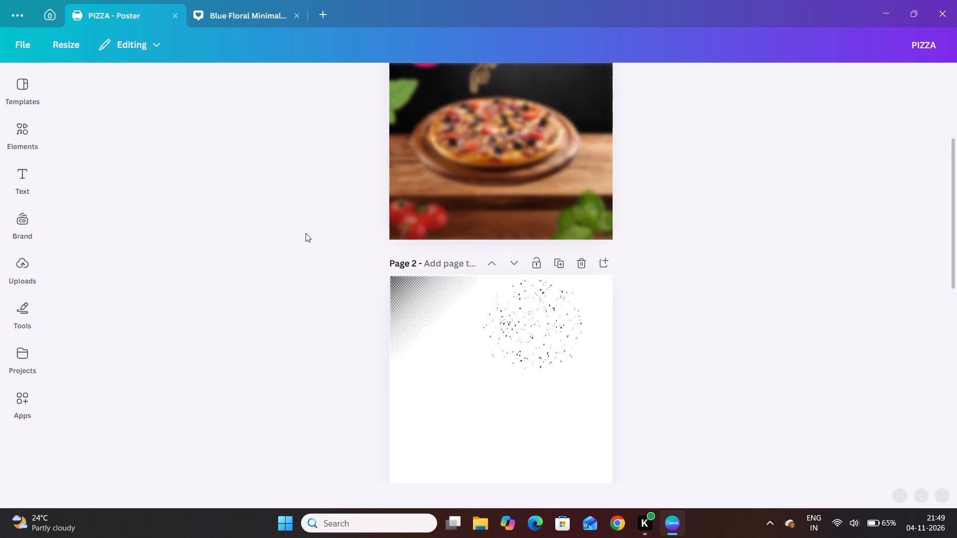
scroll(306, 233, "down", 2)
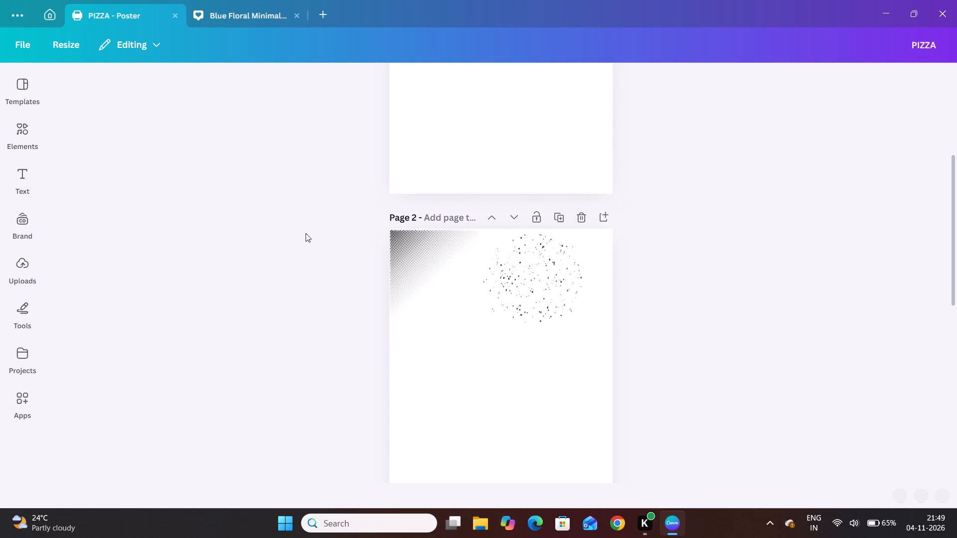
scroll(306, 233, "down", 4)
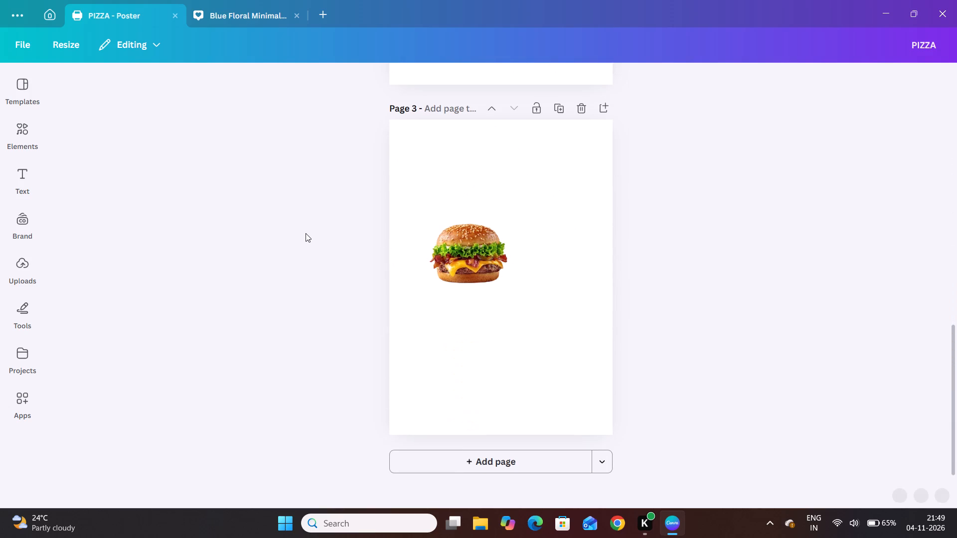
scroll(306, 233, "down", 1)
scroll(306, 233, "up", 5)
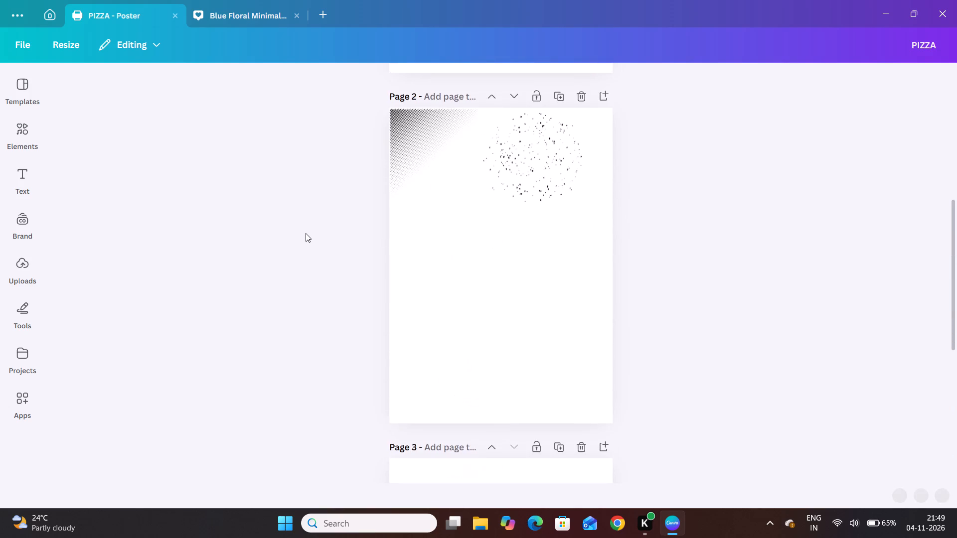
scroll(306, 233, "up", 5)
scroll(306, 233, "down", 2)
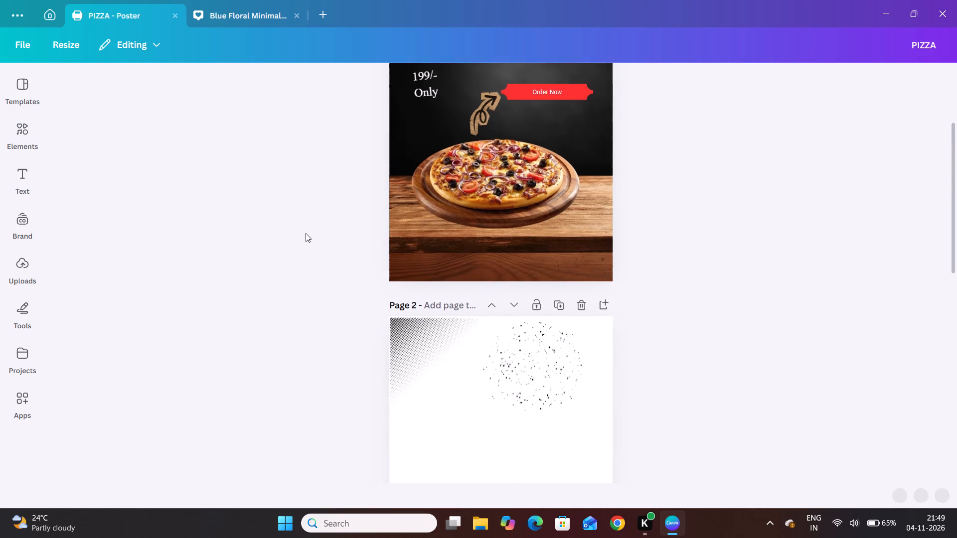
scroll(306, 233, "down", 1)
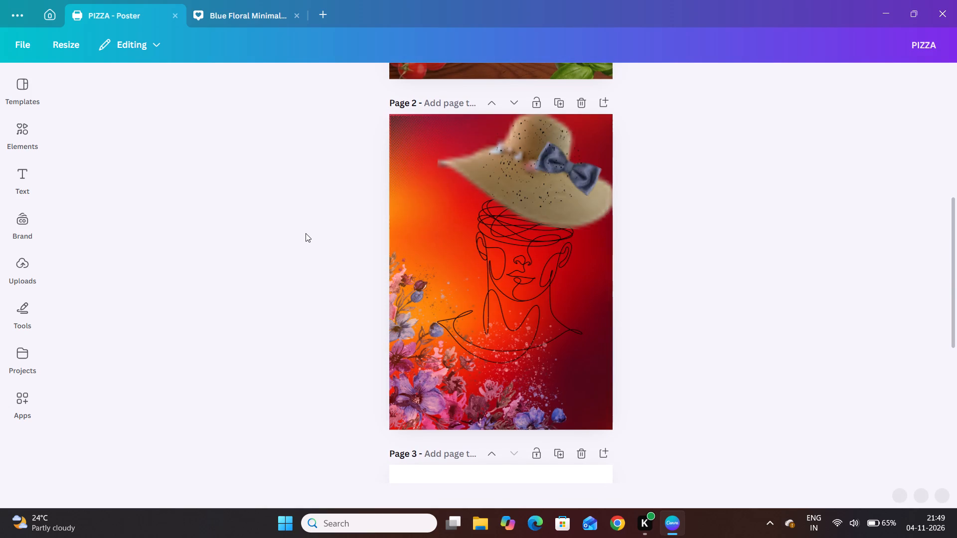
scroll(306, 233, "up", 3)
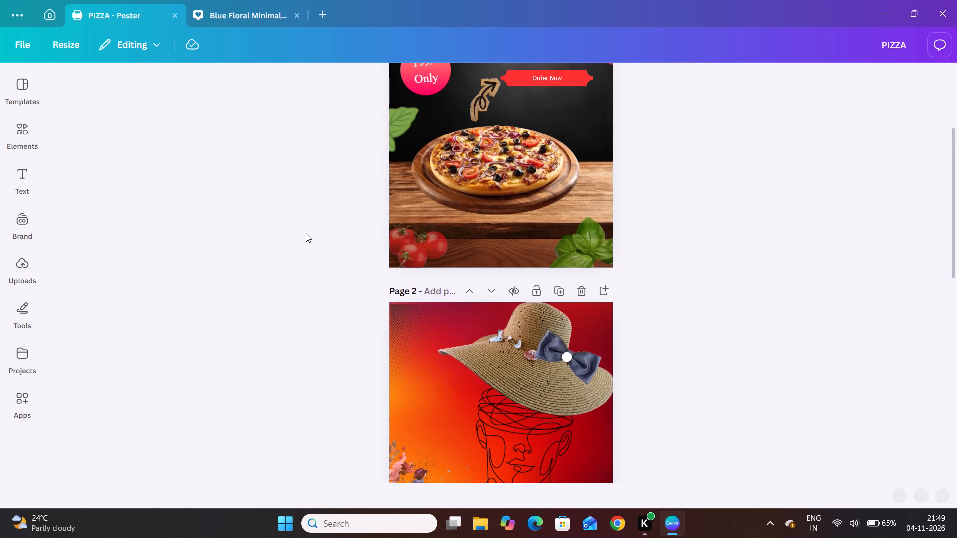
scroll(306, 233, "up", 3)
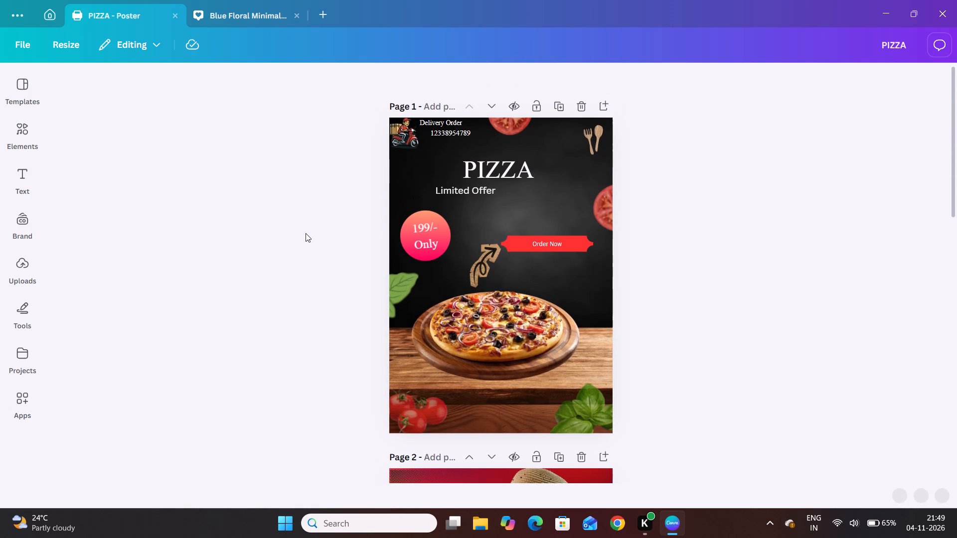
scroll(306, 233, "down", 5)
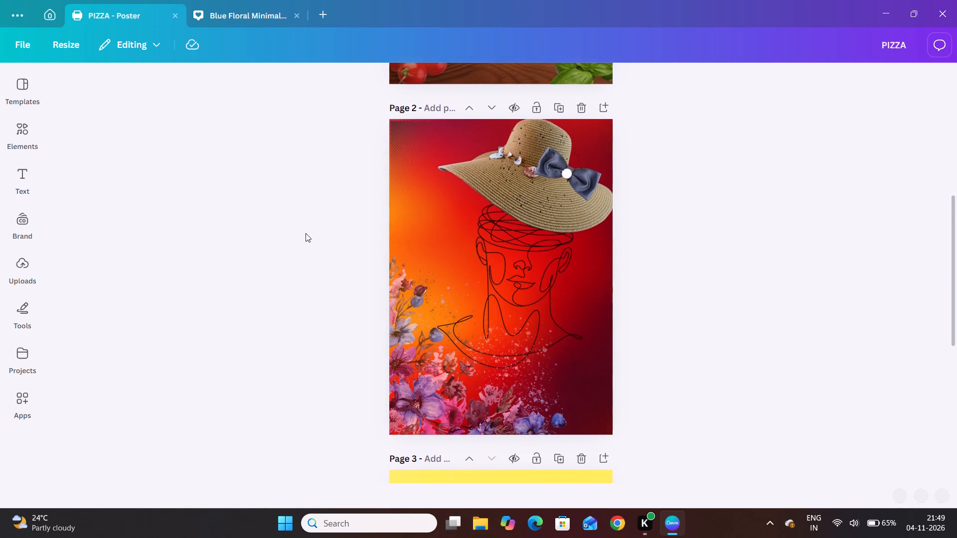
scroll(306, 233, "down", 5)
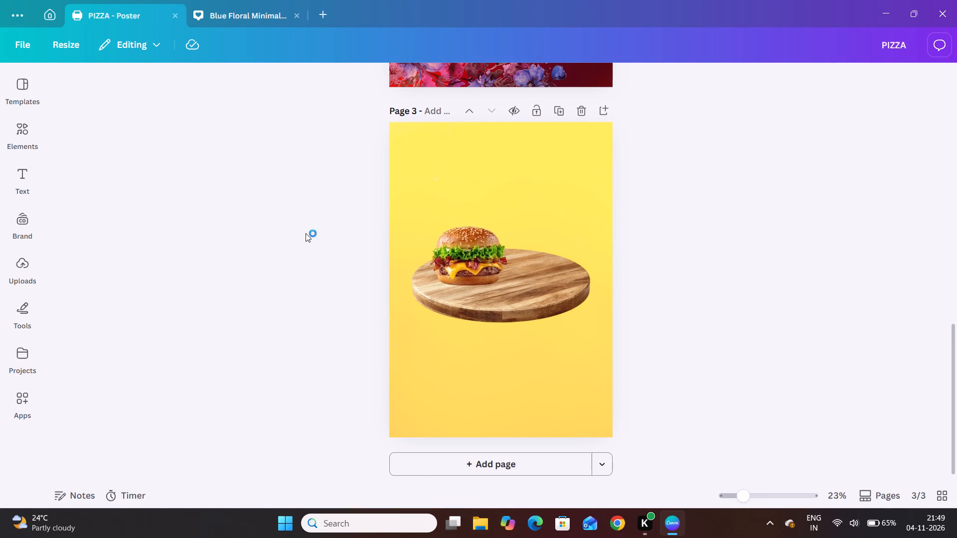
Add a new blank page after page 3.
left_click(495, 460)
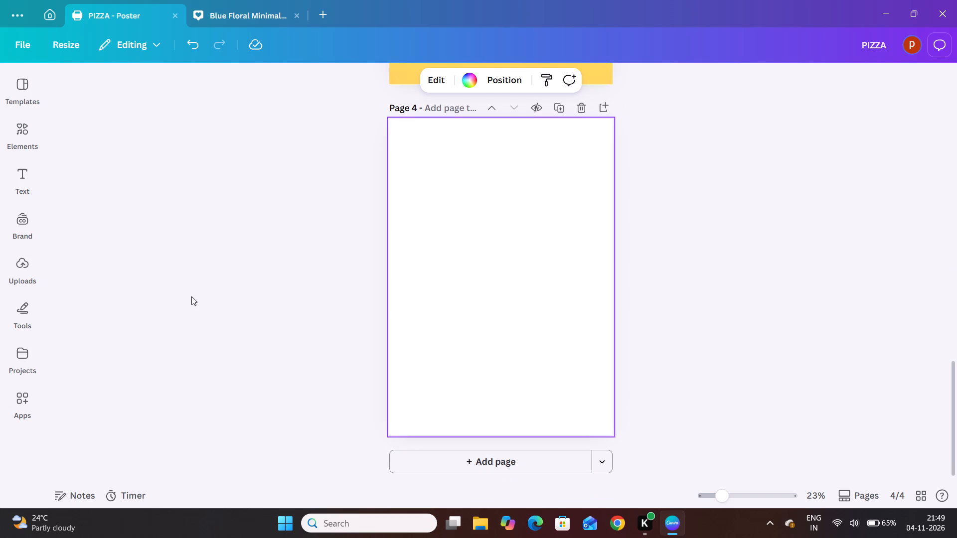
Search the design elements for "green background".
left_click(21, 137)
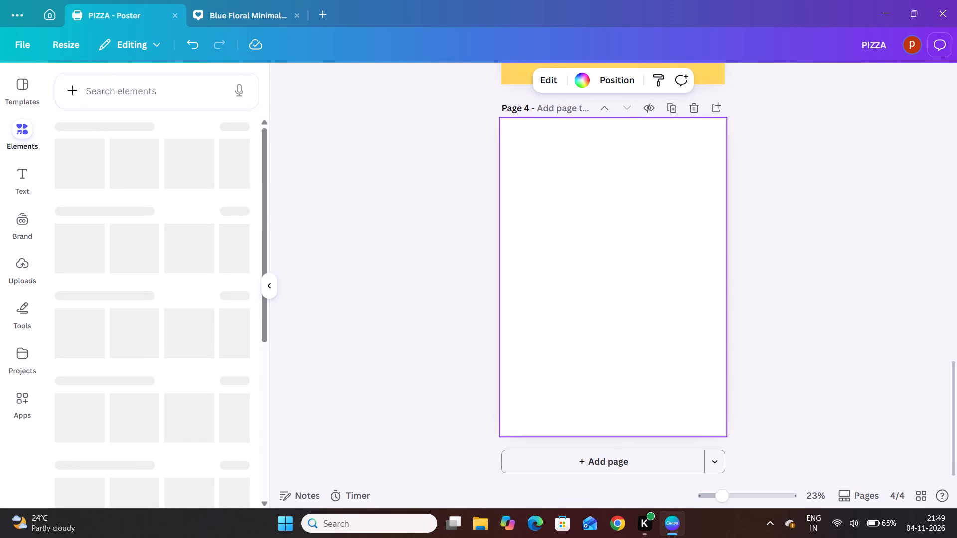
left_click(92, 87)
type("green")
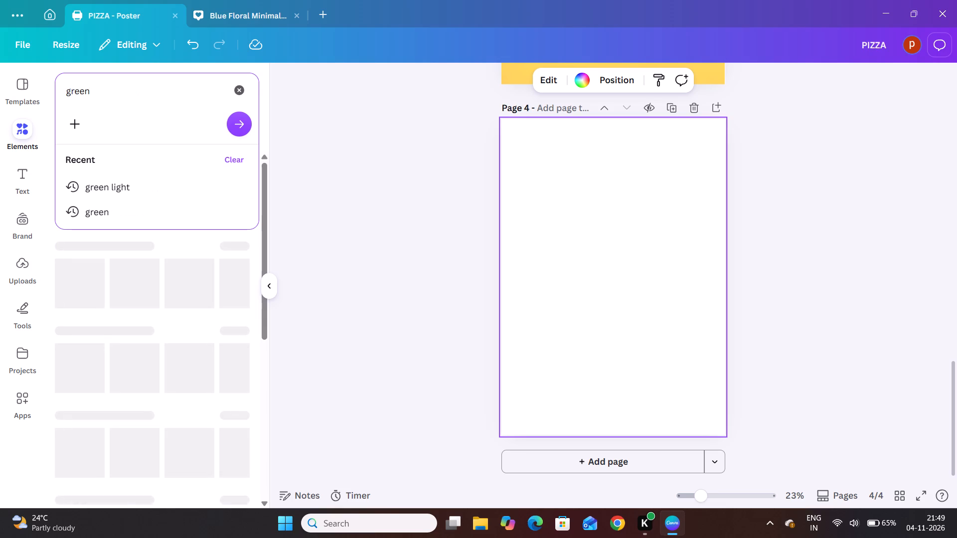
key("space")
type("ba")
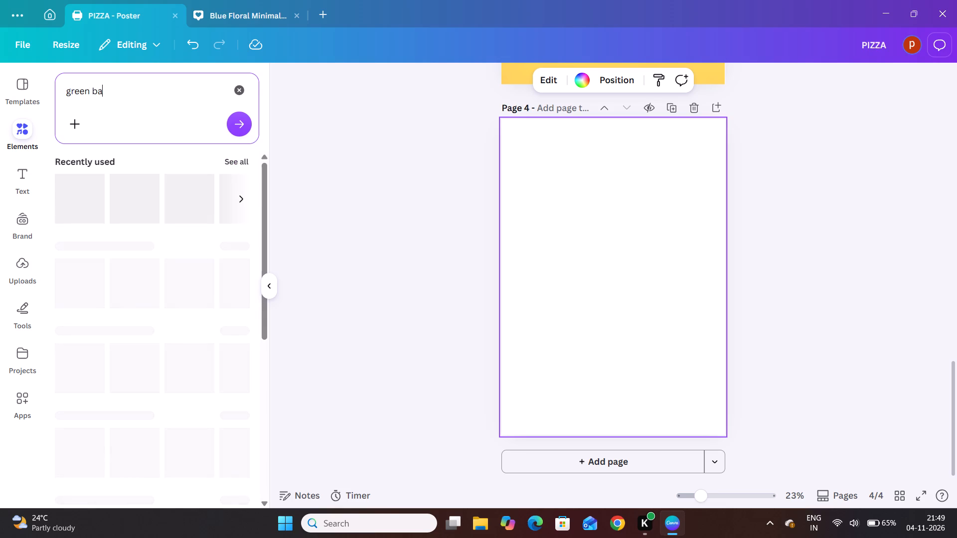
key("c")
key("k")
type("ground")
key("Return")
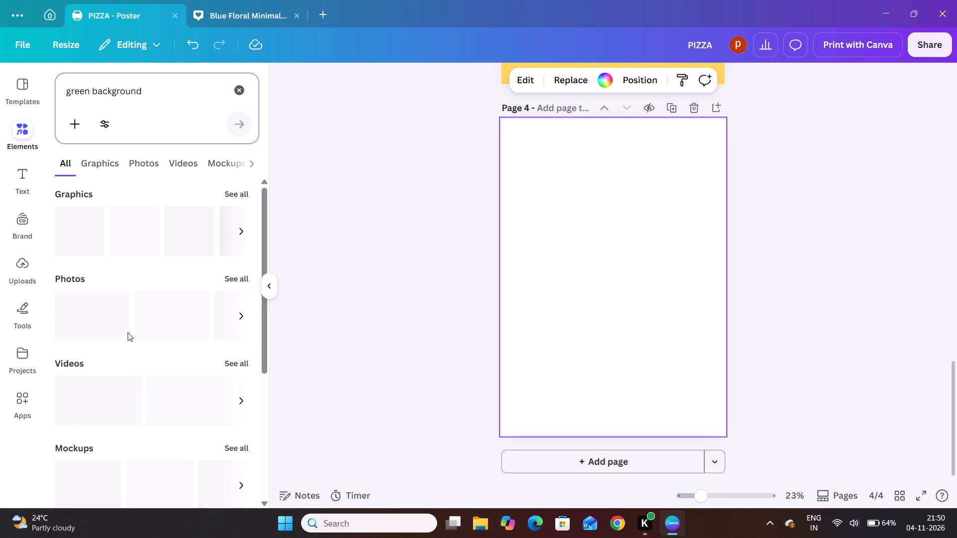
Browse the photo results and insert the plain dark green photo with darkened edges on page 4.
scroll(128, 332, "down", 1)
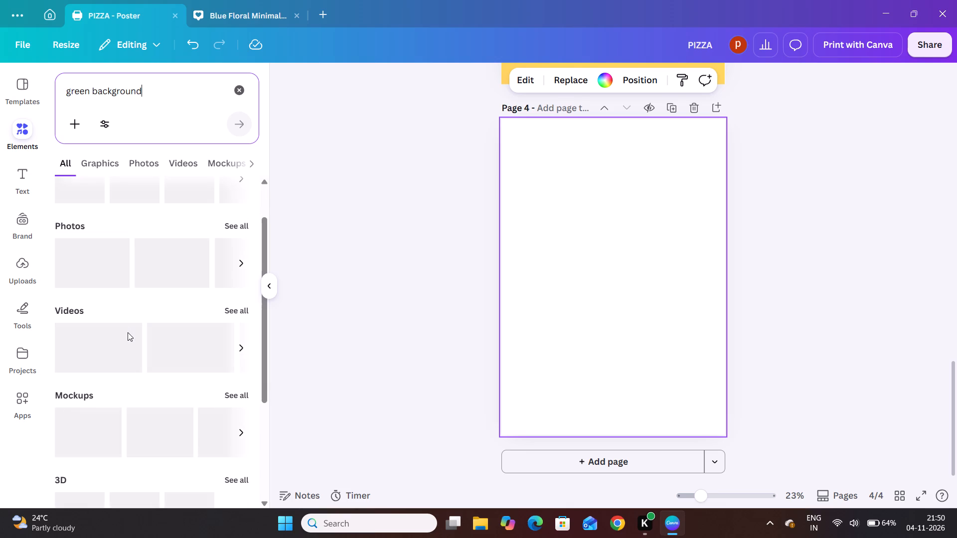
scroll(128, 332, "up", 1)
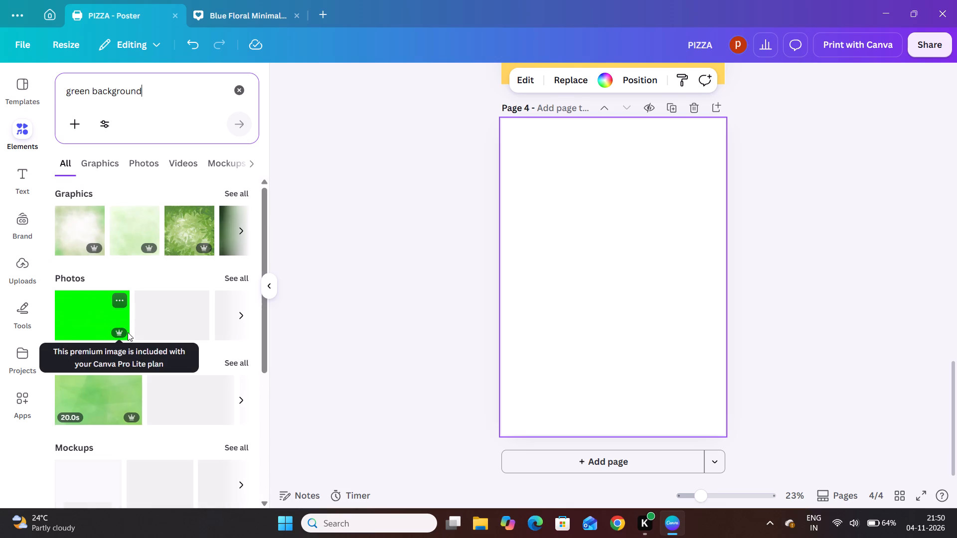
scroll(128, 332, "down", 3)
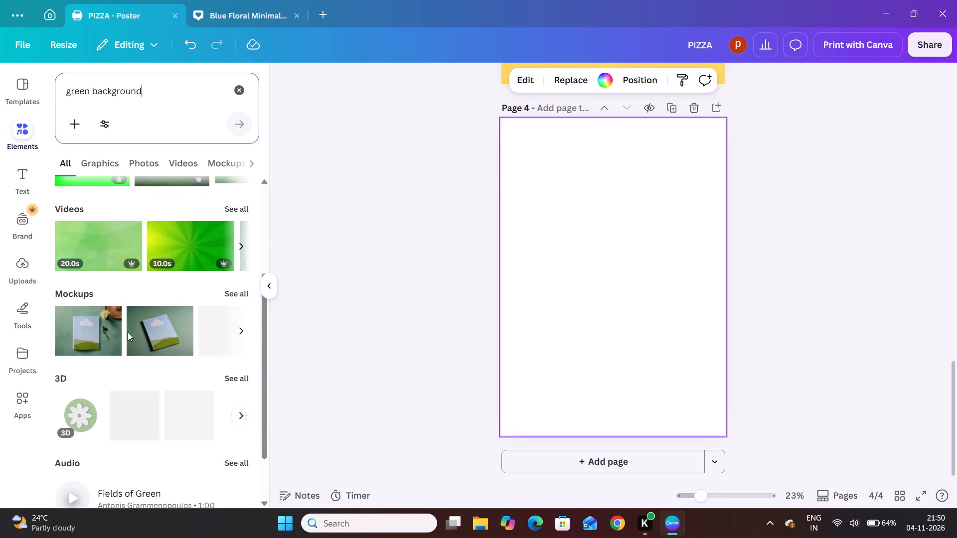
scroll(128, 332, "down", 1)
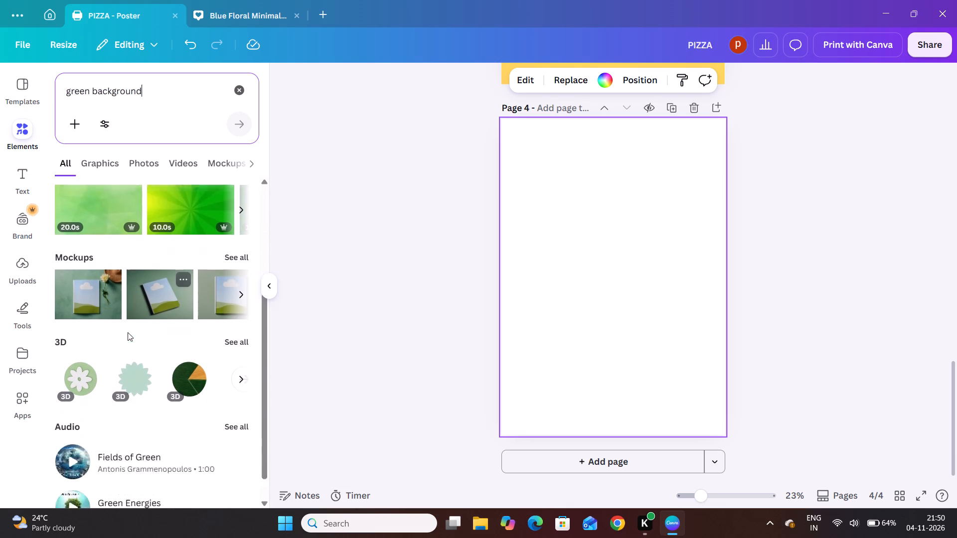
scroll(128, 332, "up", 2)
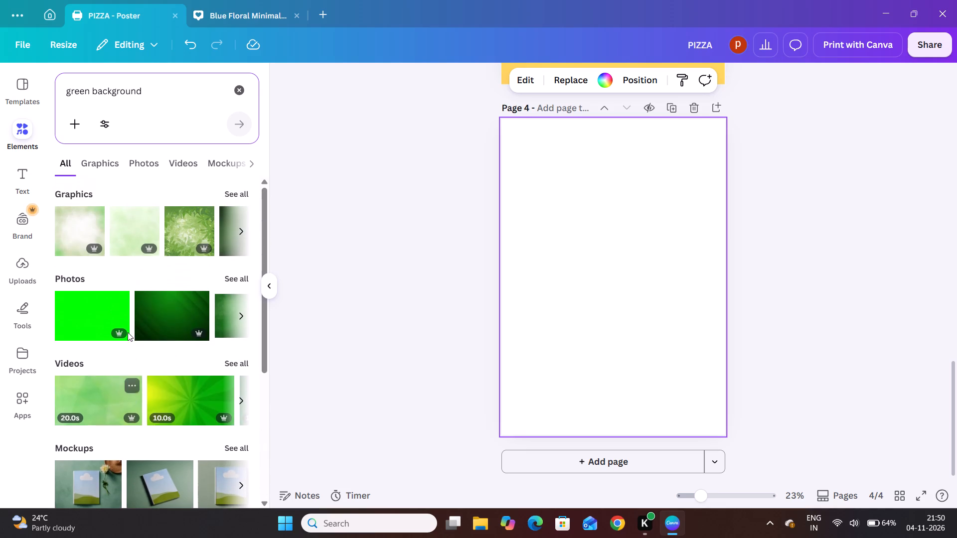
scroll(128, 332, "up", 1)
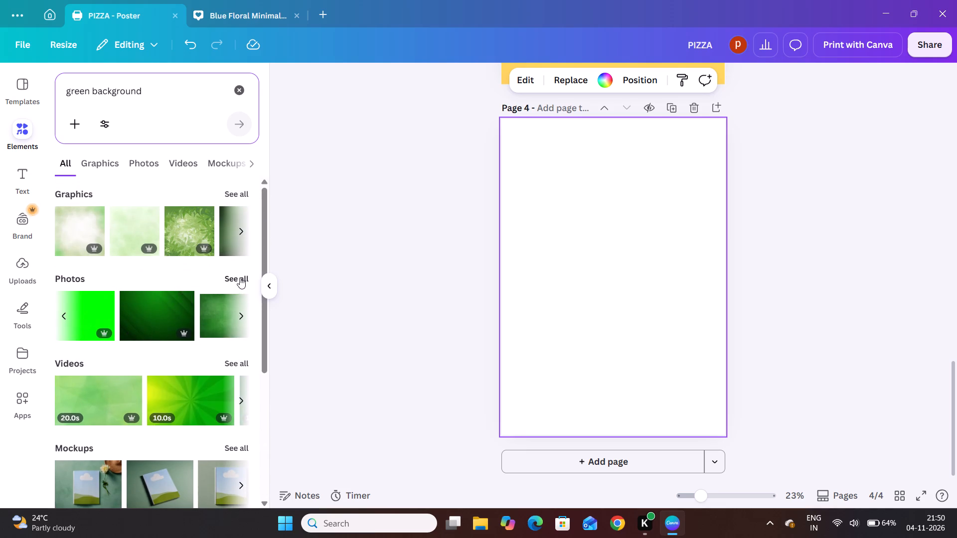
left_click(240, 277)
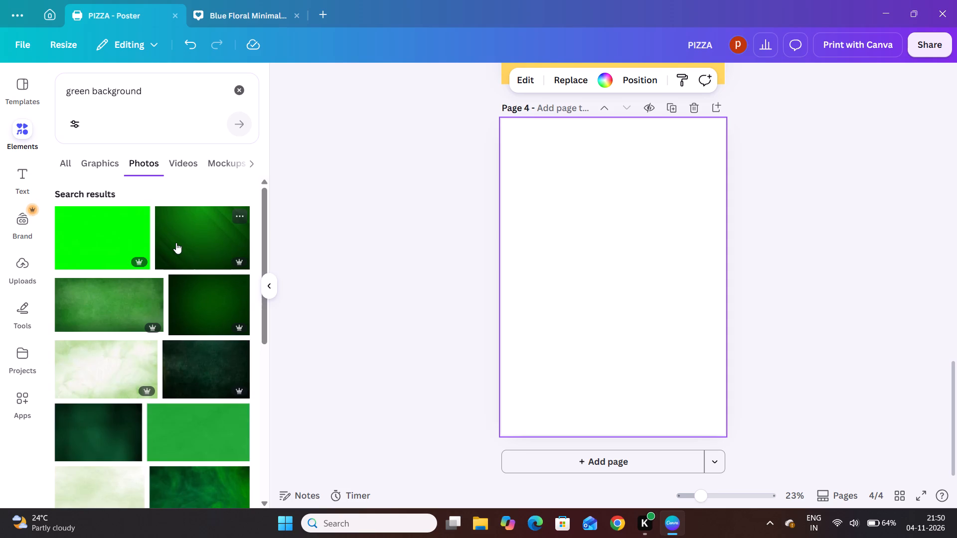
left_click(227, 301)
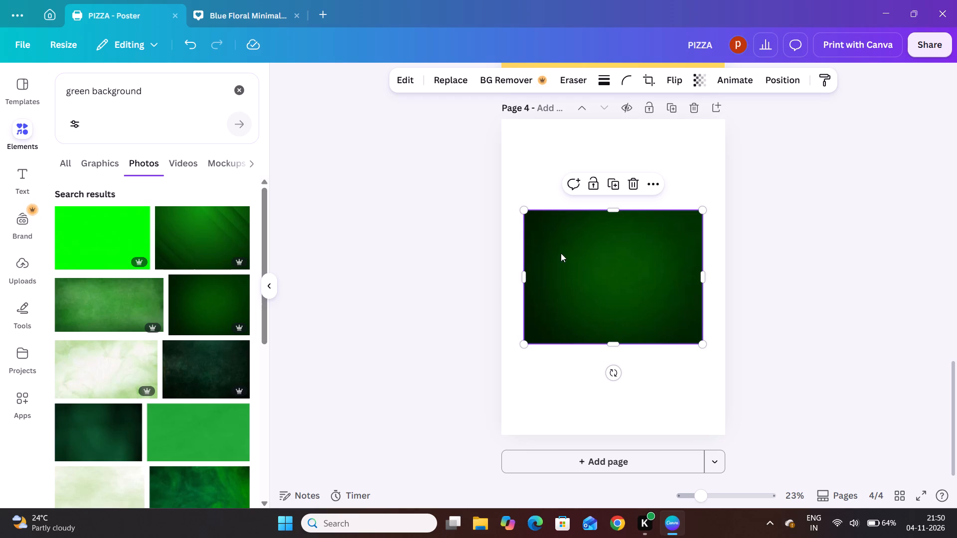
Align the dark green photo to page 4's left edge and resize it to full page height, about 22 wide.
left_click_drag(568, 258, 543, 247)
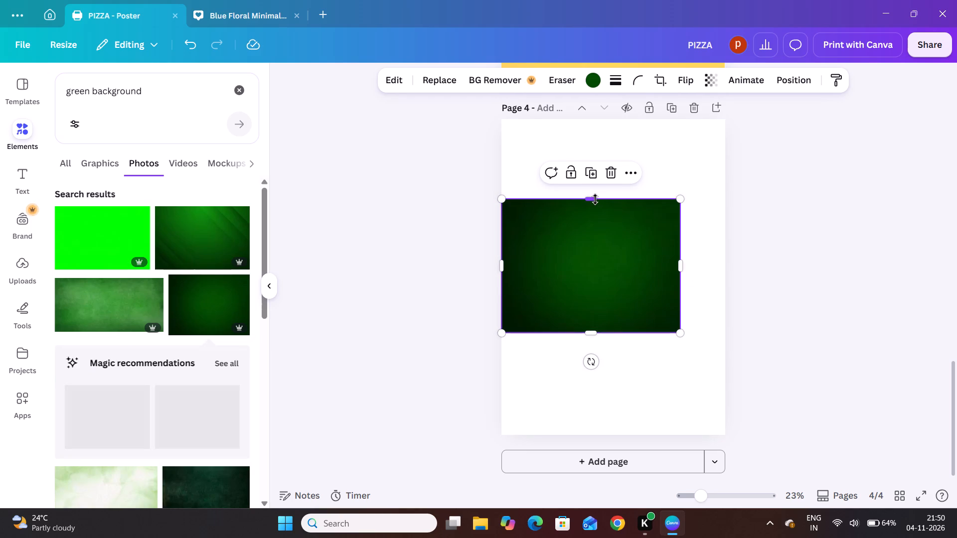
left_click_drag(595, 199, 604, 134)
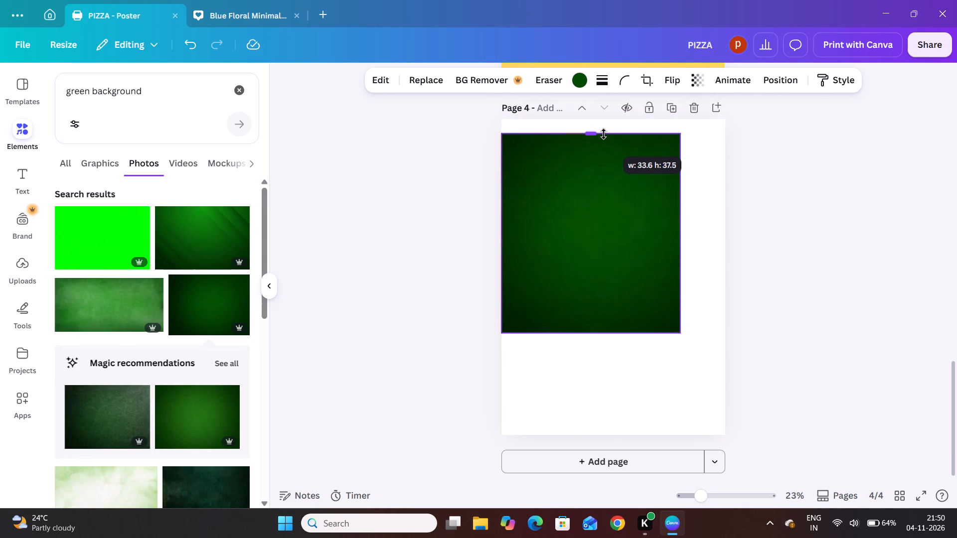
left_click_drag(604, 134, 606, 123)
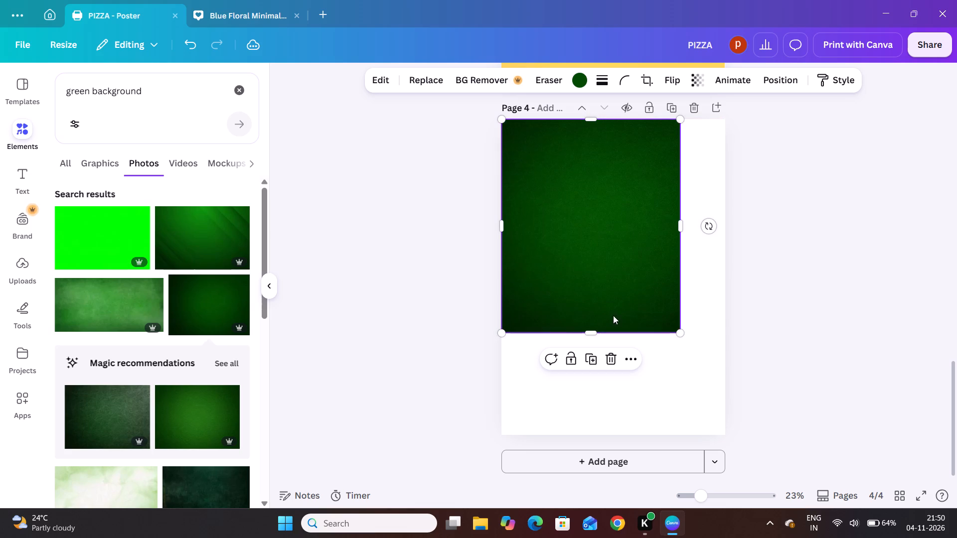
left_click_drag(590, 333, 589, 395)
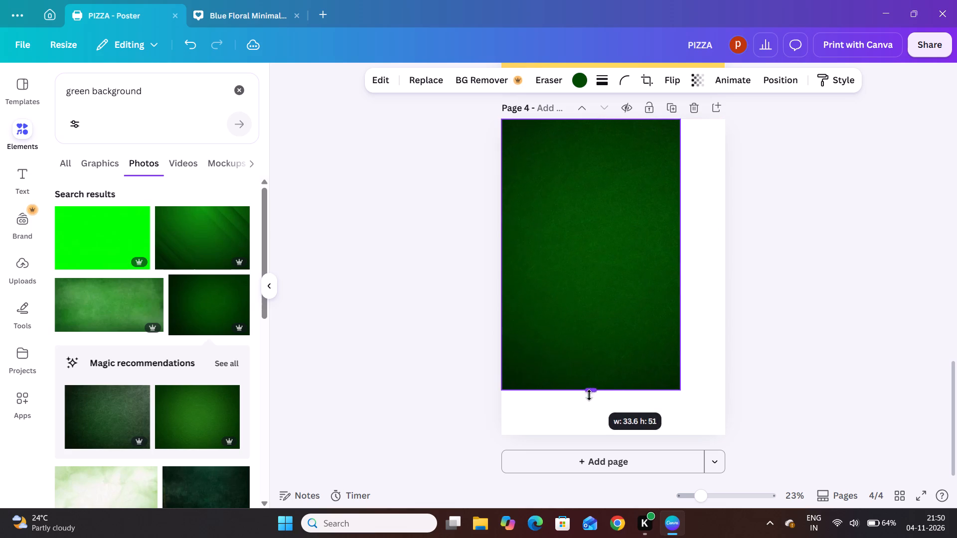
left_click_drag(589, 395, 586, 432)
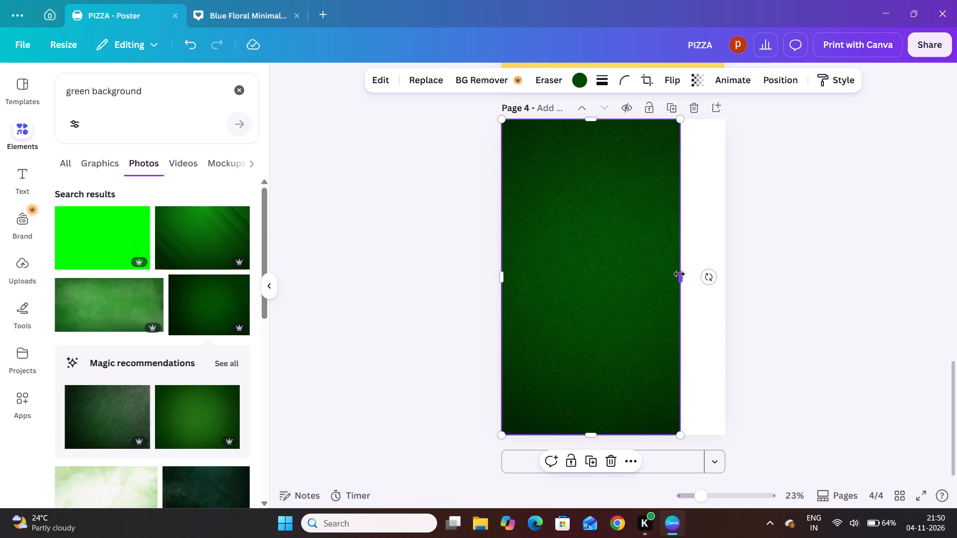
left_click_drag(679, 274, 609, 284)
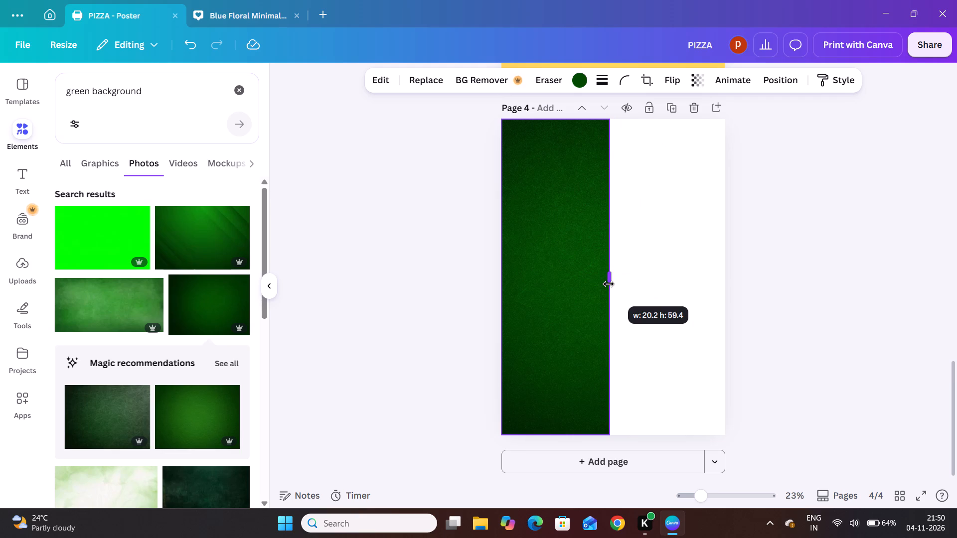
left_click_drag(609, 284, 611, 284)
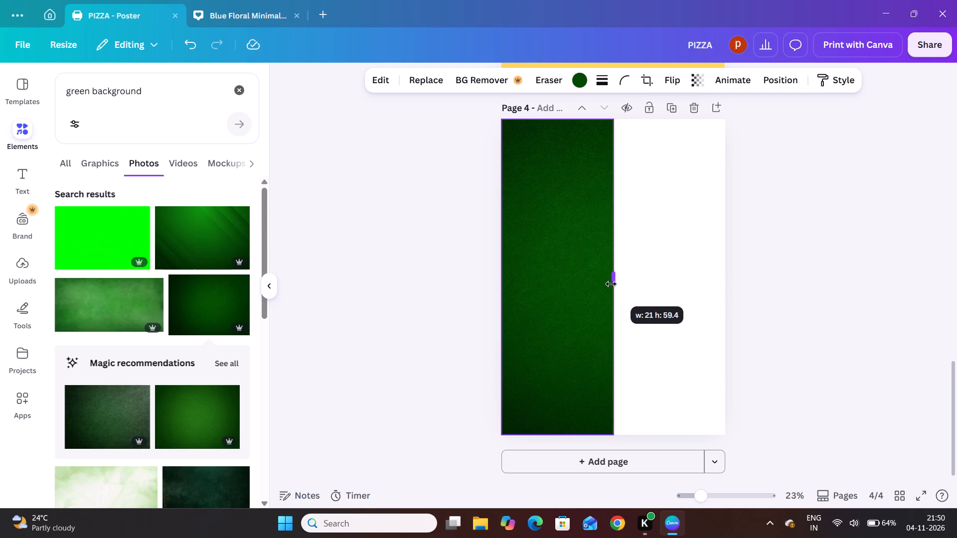
left_click_drag(611, 284, 618, 282)
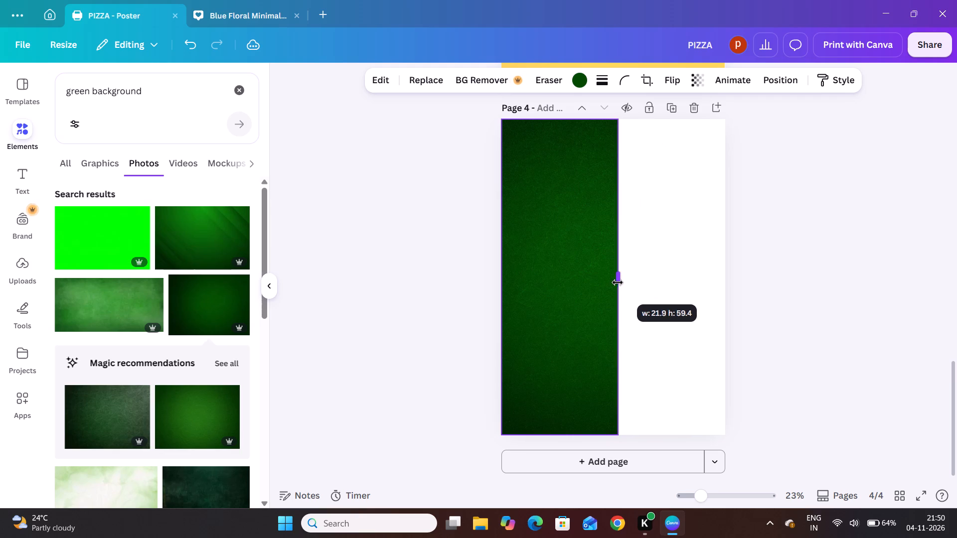
left_click_drag(618, 282, 618, 282)
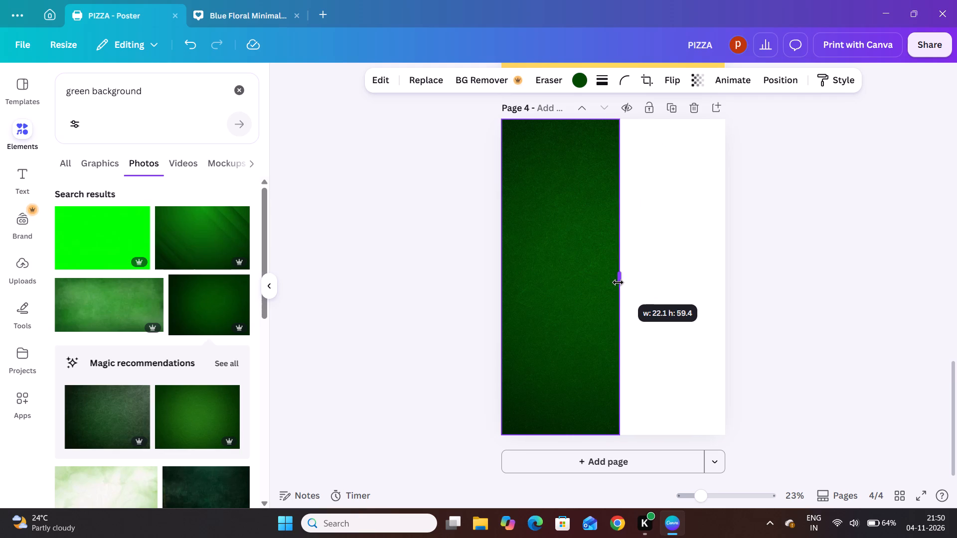
left_click_drag(618, 282, 620, 282)
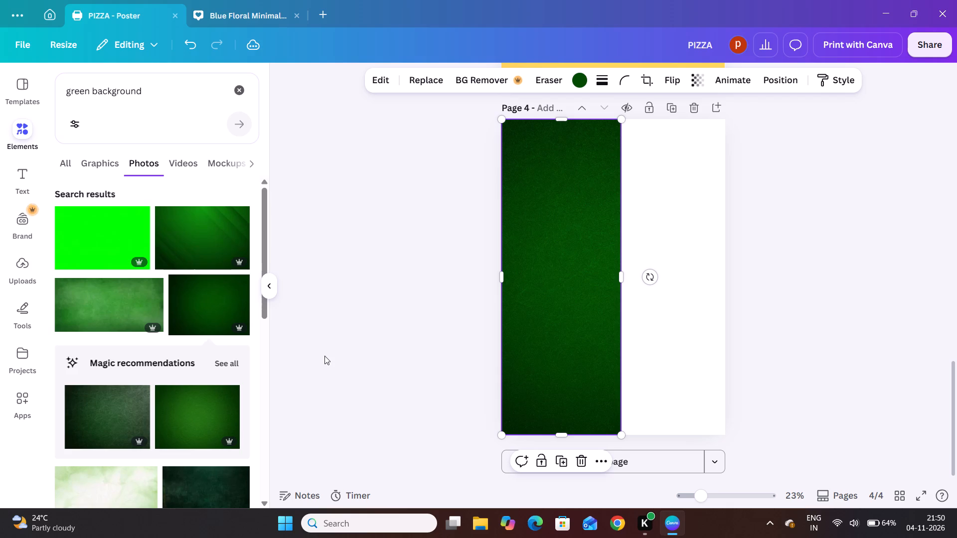
left_click(324, 356)
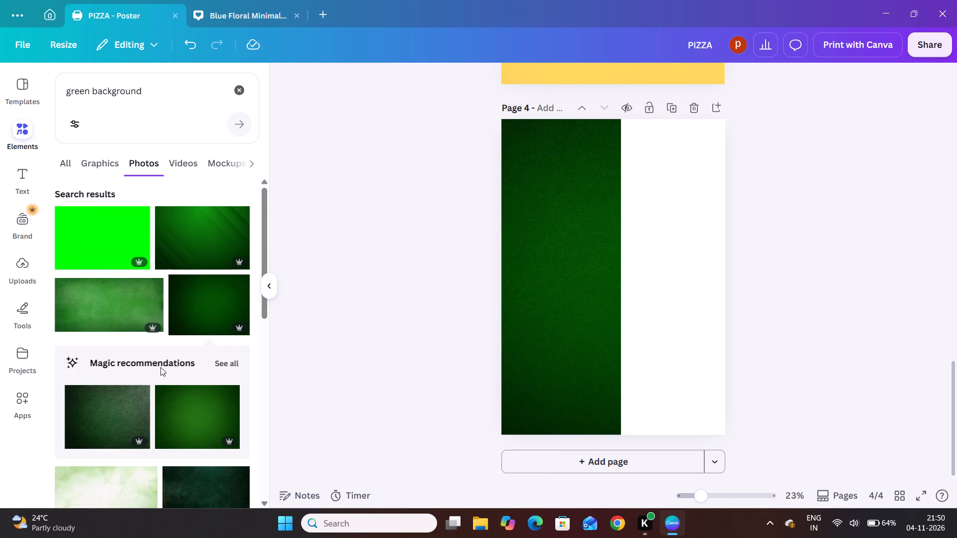
Insert the plain bright green photo and resize it to fill the remaining white strip of page 4, about 19.5 wide at full height.
scroll(200, 389, "down", 2)
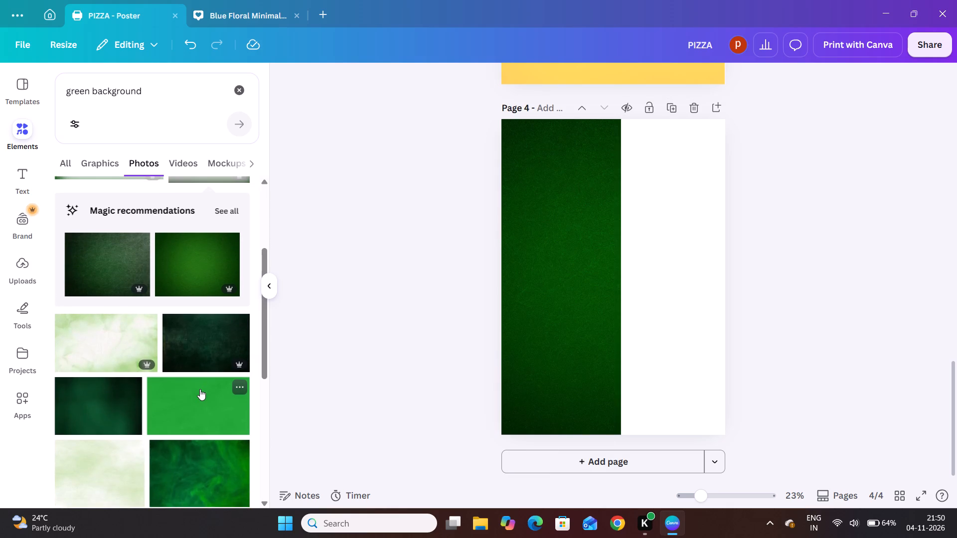
left_click(200, 389)
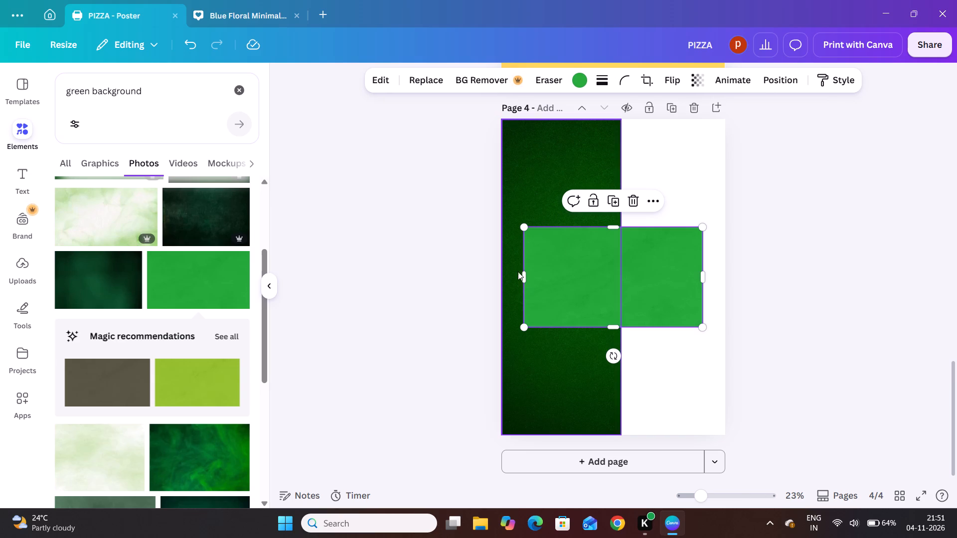
left_click_drag(525, 273, 625, 271)
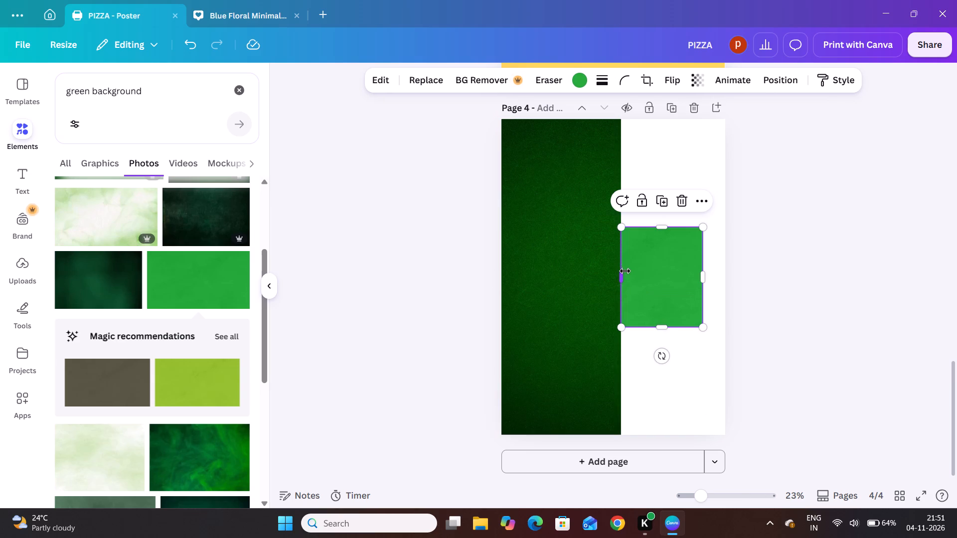
left_click_drag(704, 272, 705, 272)
left_click_drag(705, 272, 724, 269)
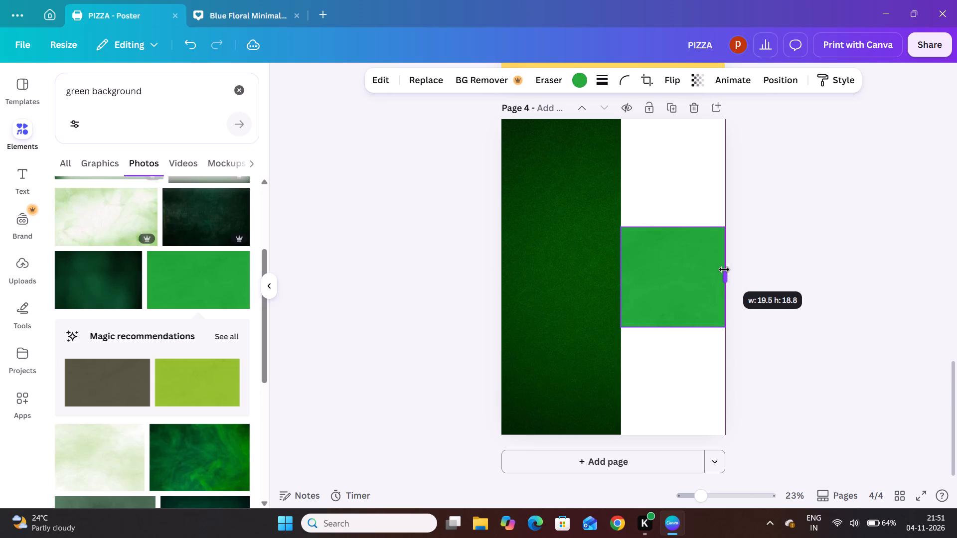
left_click_drag(724, 269, 731, 269)
left_click_drag(731, 269, 726, 269)
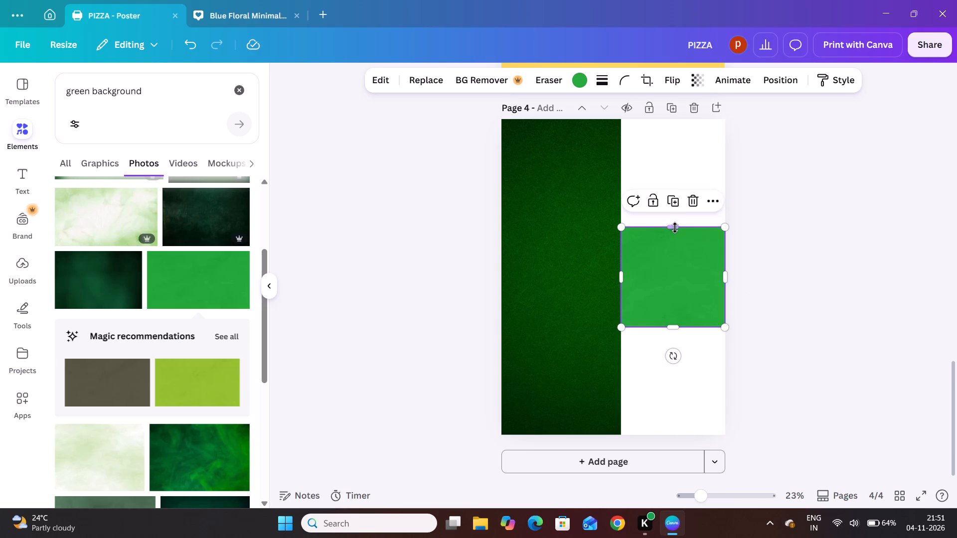
left_click_drag(675, 225, 668, 121)
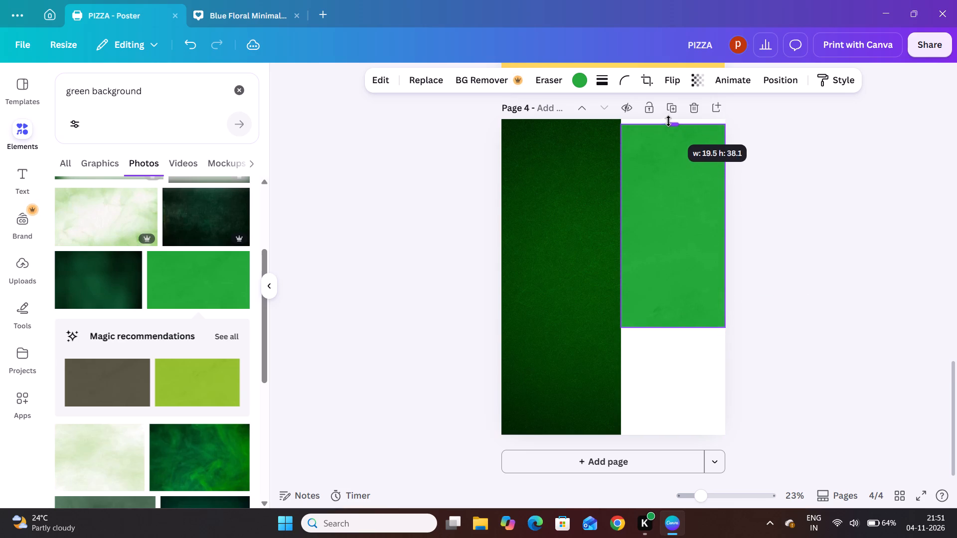
left_click_drag(668, 121, 668, 120)
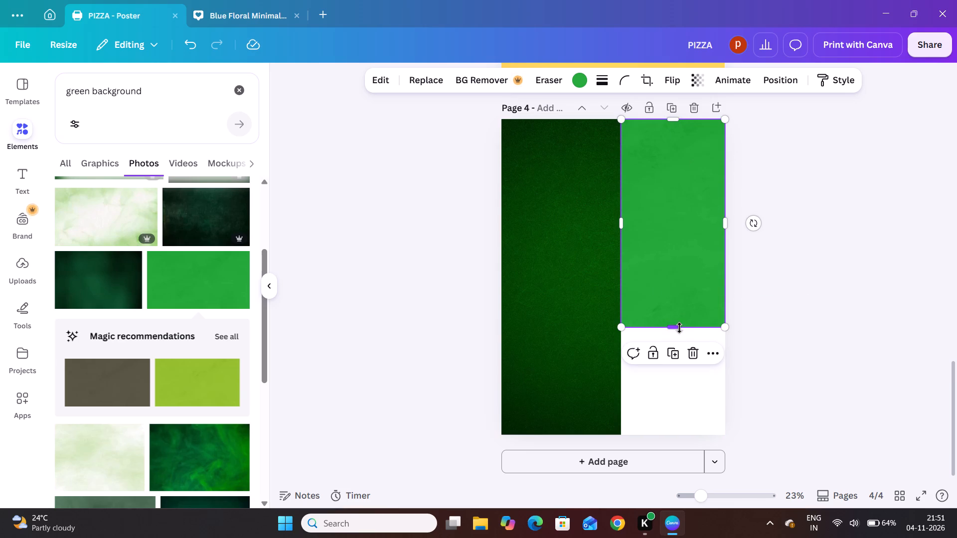
left_click_drag(677, 327, 669, 420)
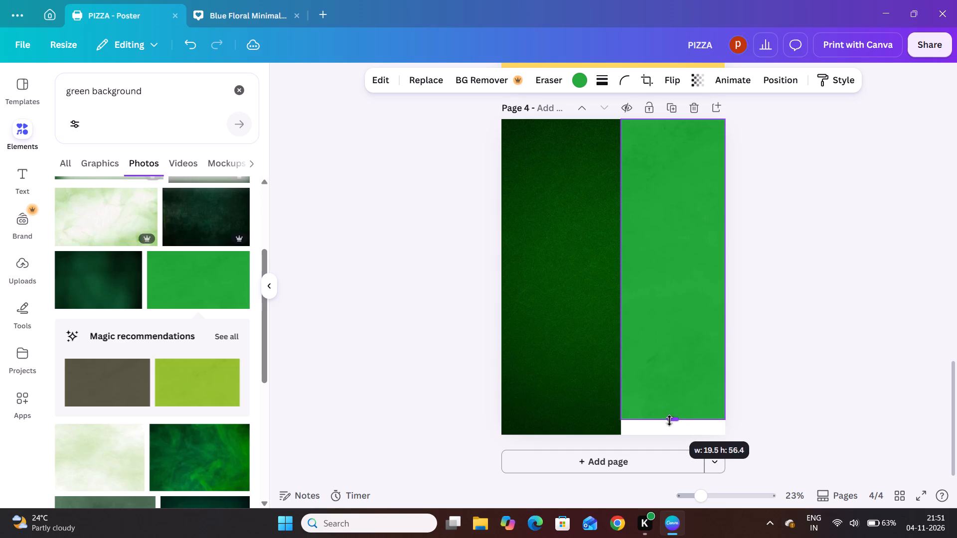
left_click_drag(669, 420, 669, 436)
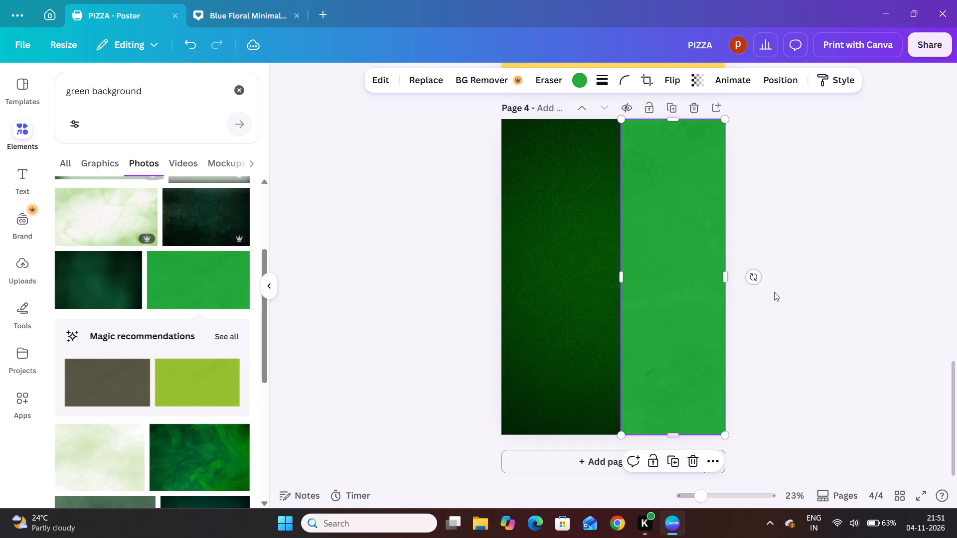
left_click(774, 292)
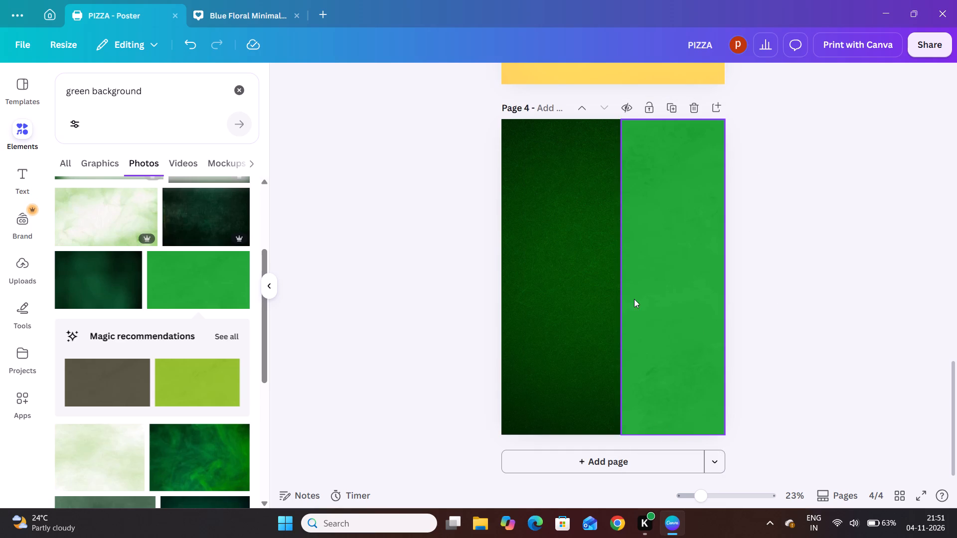
Narrow the dark green photo to about 21.8 wide and extend the bright green photo to meet its edge.
left_click(601, 288)
left_click(619, 277)
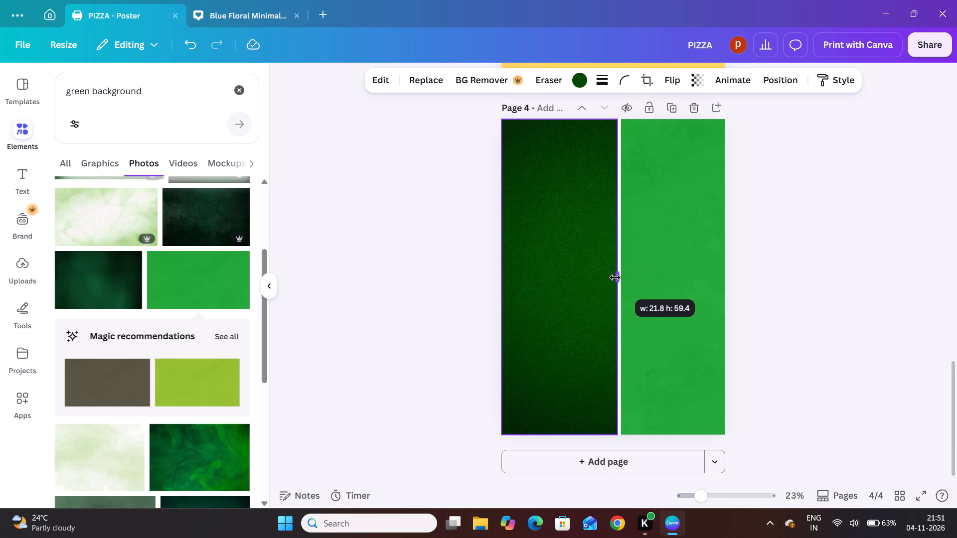
double_click(704, 244)
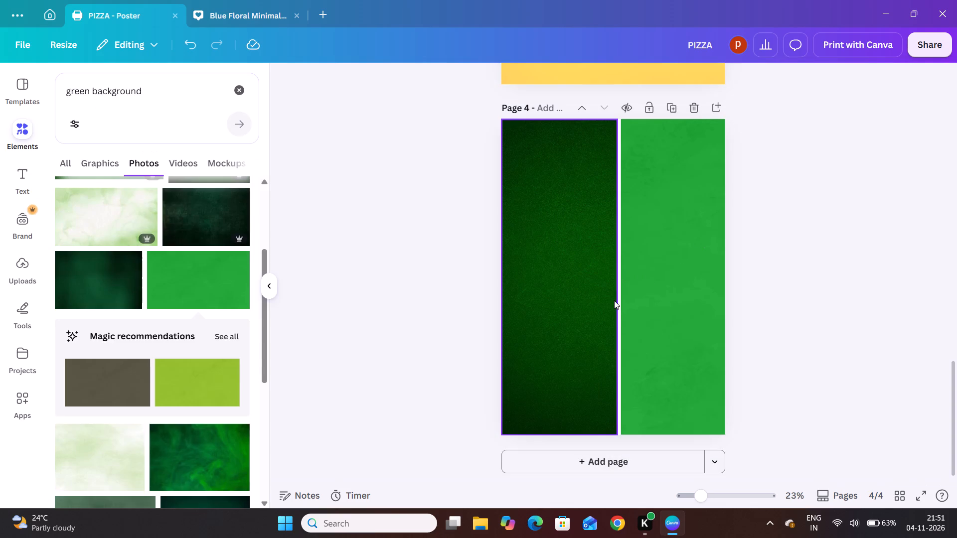
left_click(638, 272)
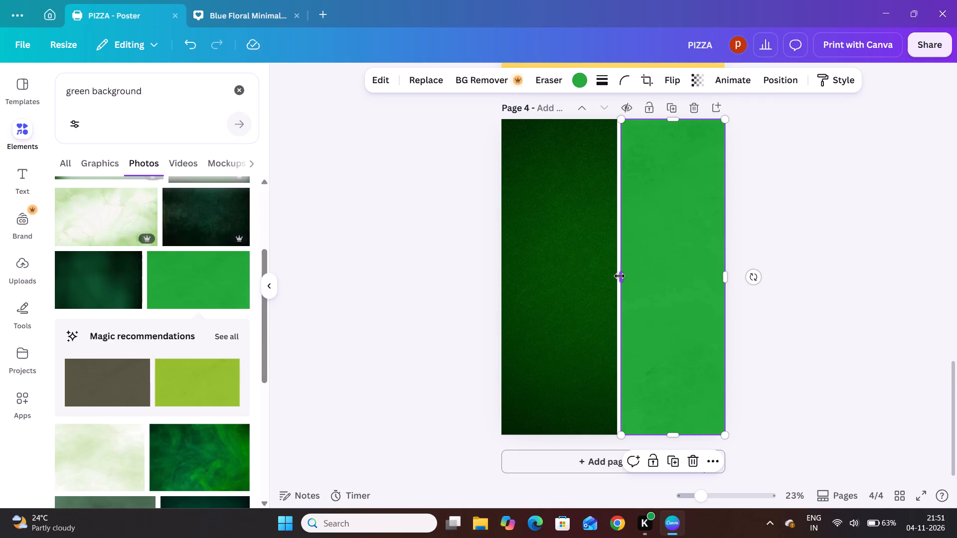
left_click(620, 276)
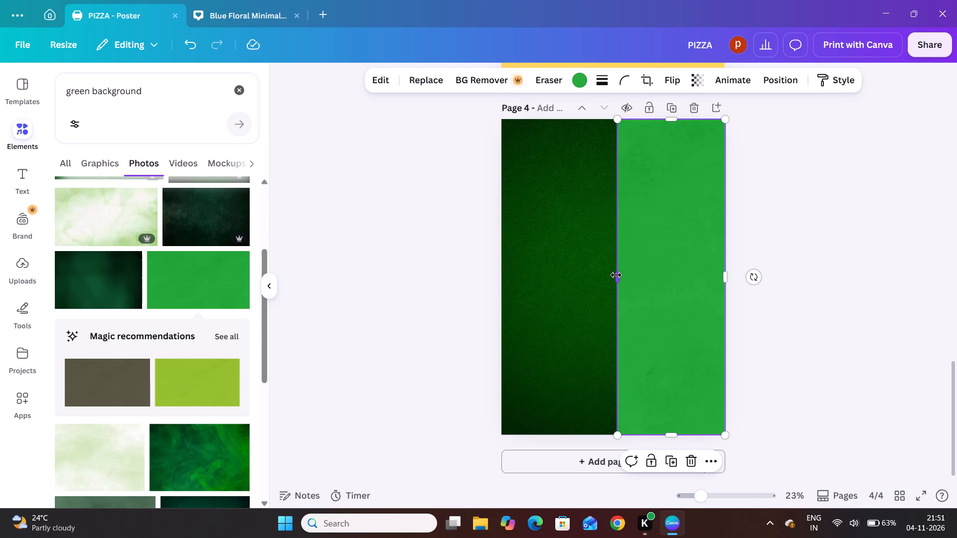
left_click(372, 252)
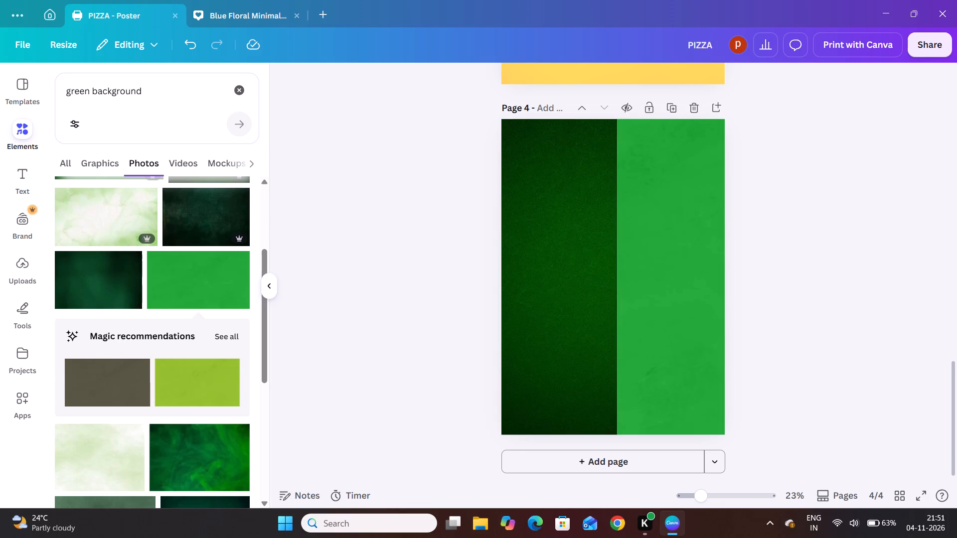
Replace the elements search with a search for "frame".
left_click_drag(147, 89, 140, 89)
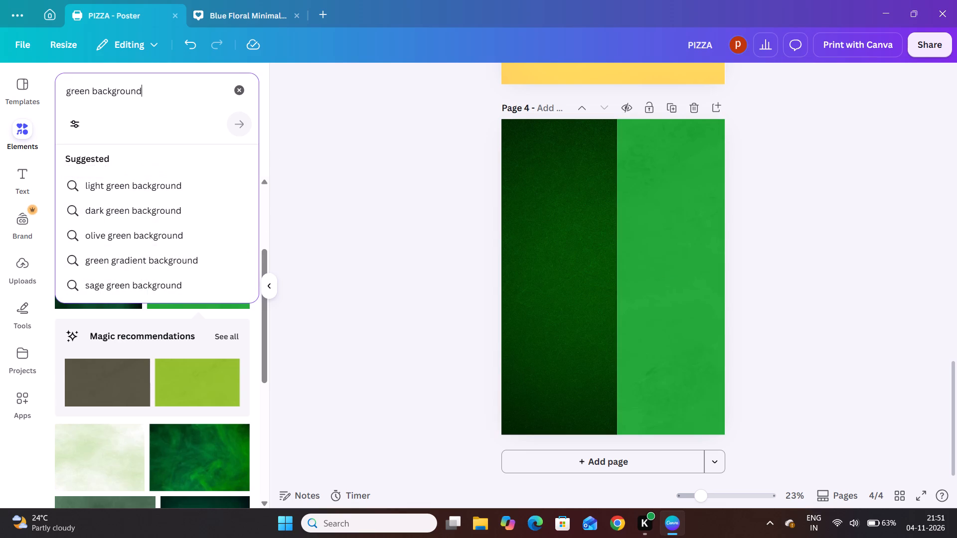
left_click_drag(140, 89, 158, 92)
left_click_drag(158, 92, 193, 101)
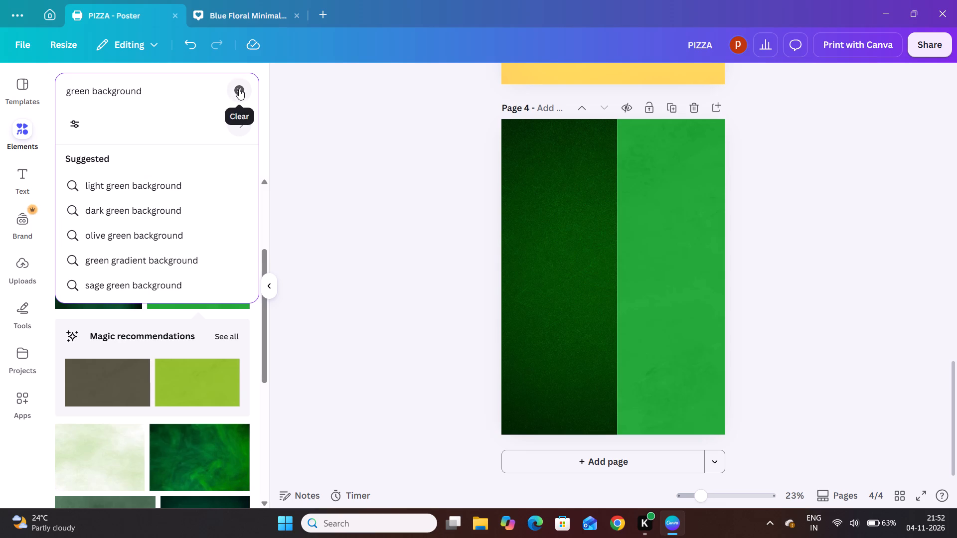
left_click(239, 89)
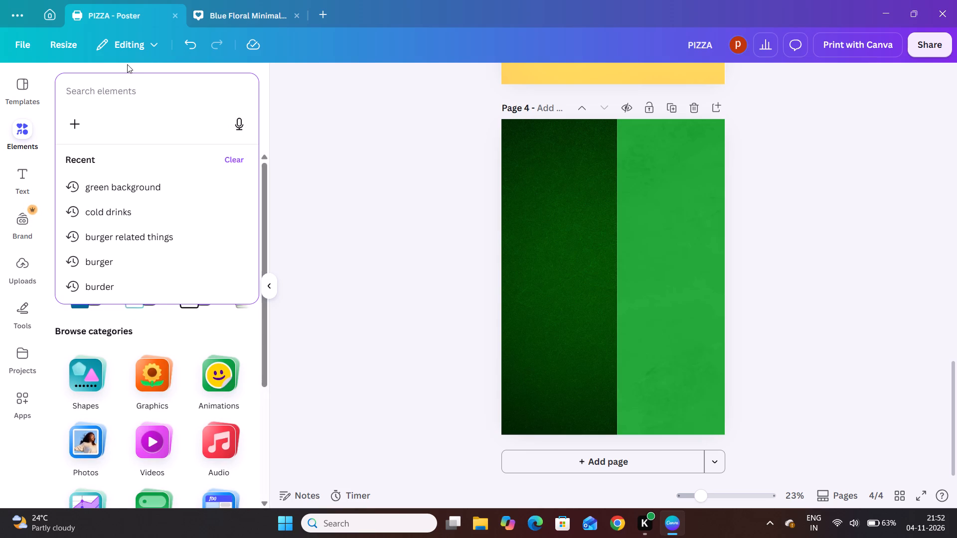
type("frame")
key("Return")
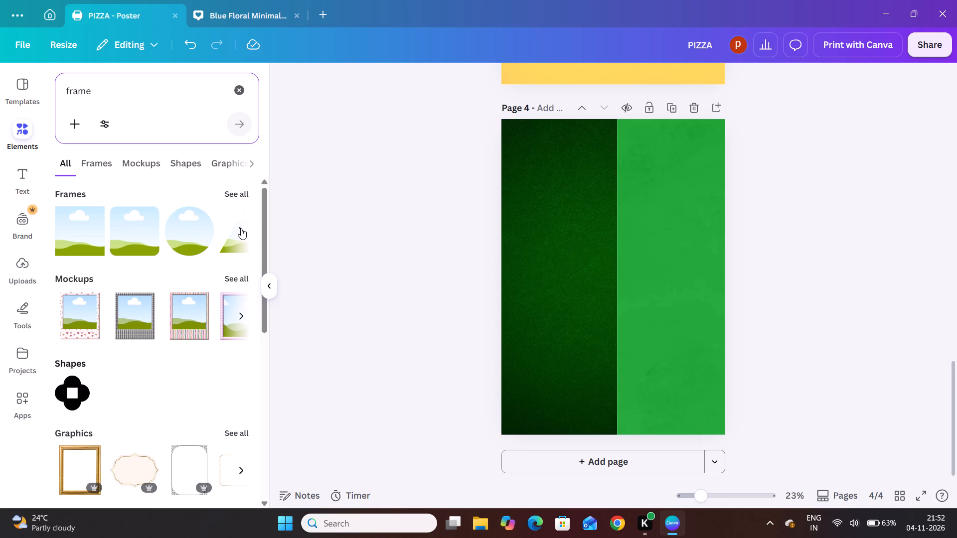
Insert the upright triangle frame and place it centred against the bottom edge of page 4.
left_click(238, 230)
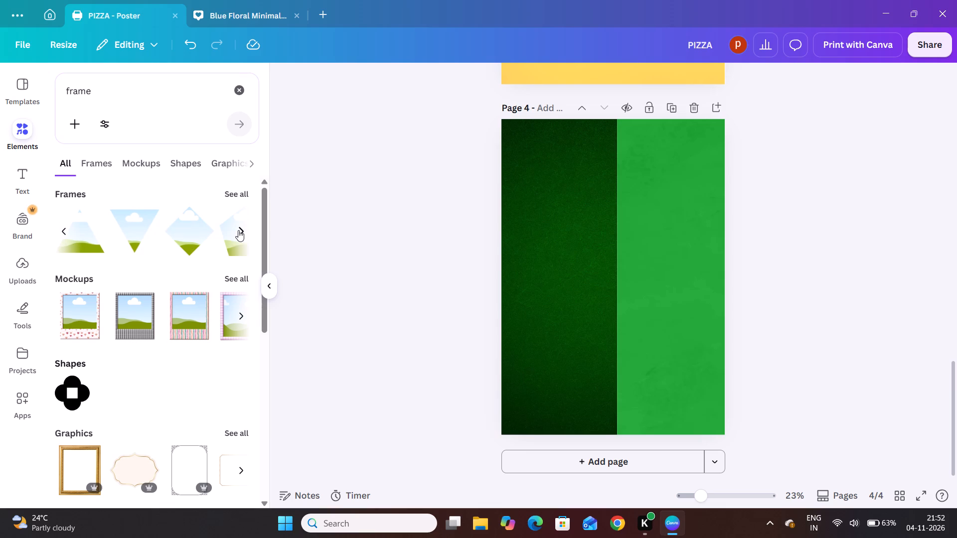
left_click(86, 248)
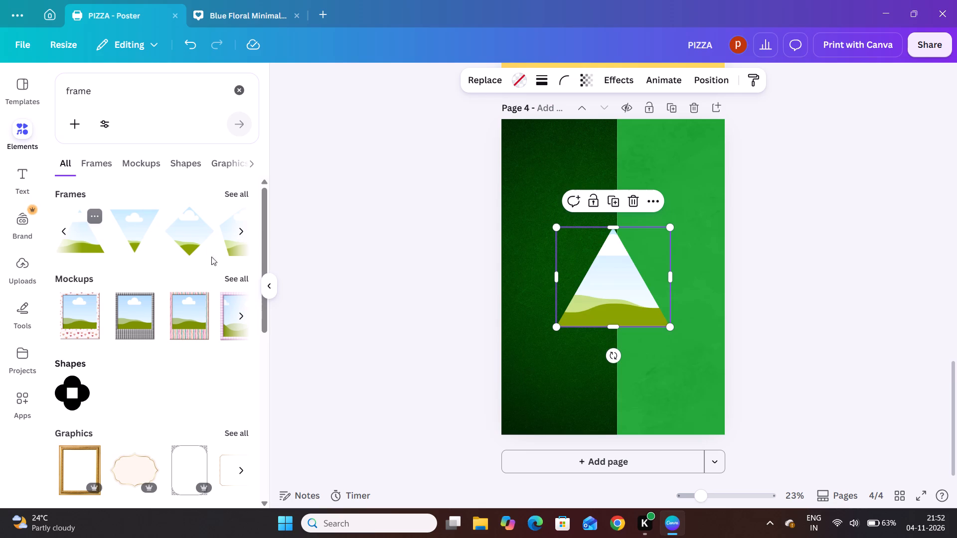
left_click_drag(610, 273, 611, 381)
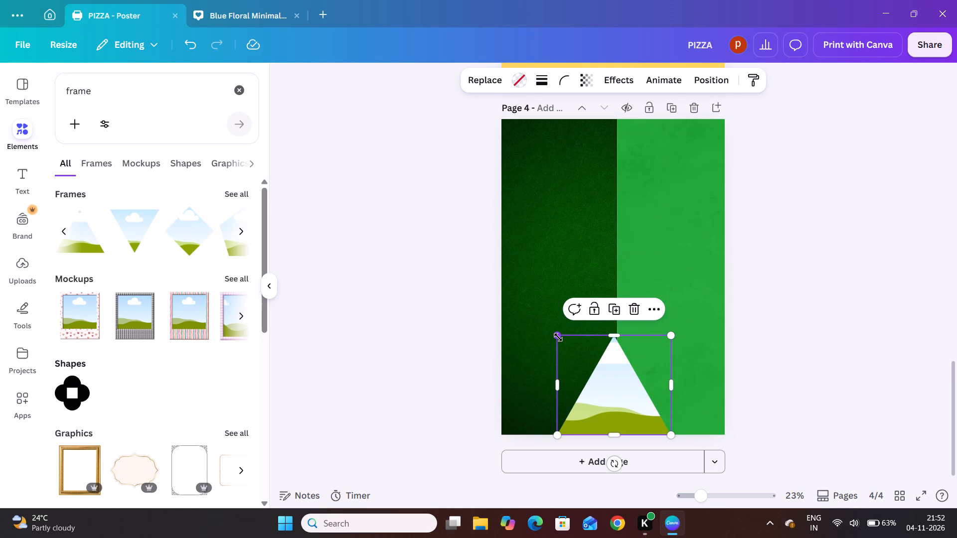
Widen the triangle frame to most of page 4's width, flatten its height, and align its tip with the seam between the two greens.
left_click_drag(558, 337, 516, 310)
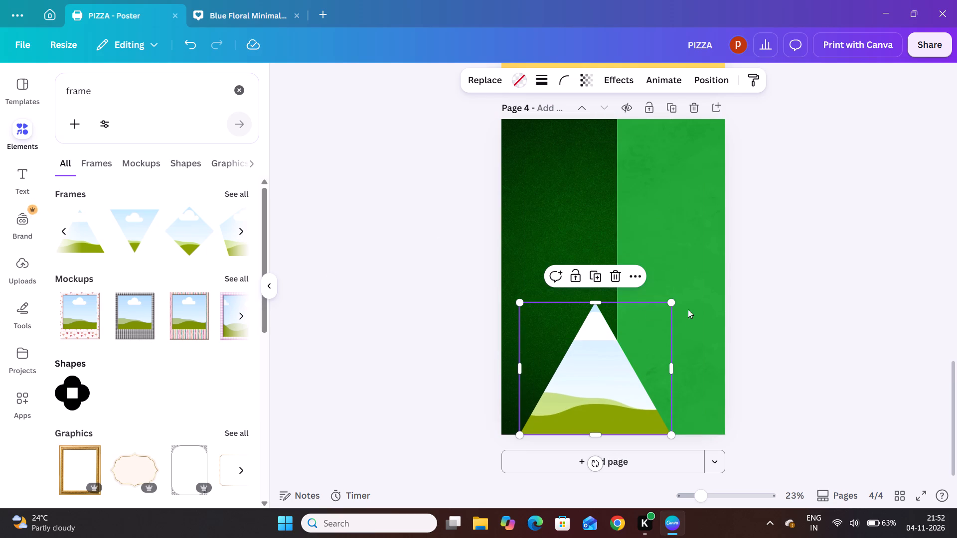
left_click_drag(674, 305, 692, 279)
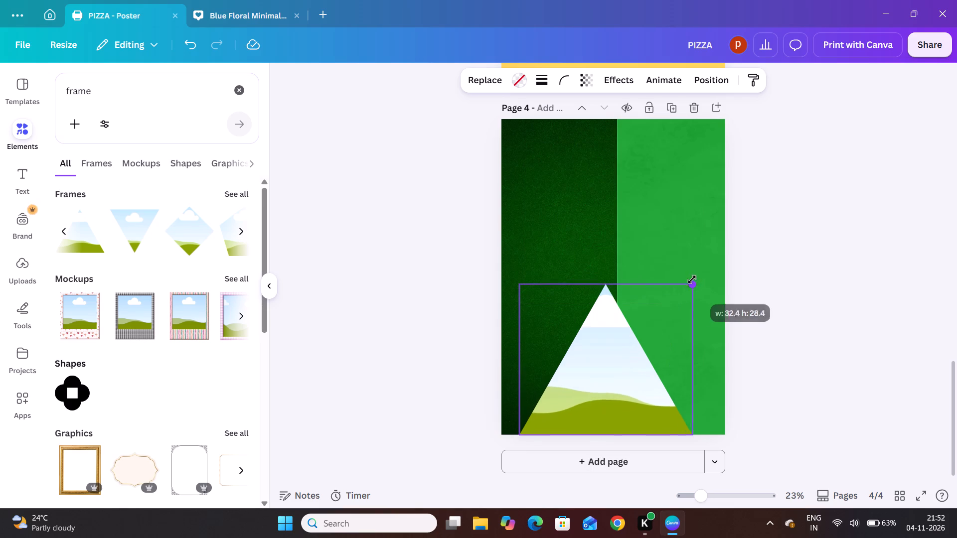
left_click_drag(692, 279, 697, 272)
left_click_drag(612, 275, 614, 288)
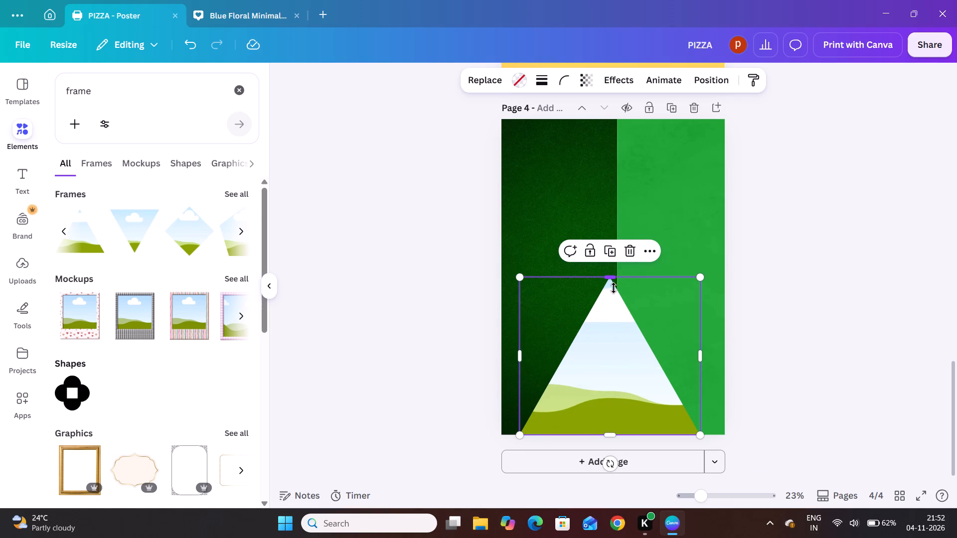
left_click_drag(614, 288, 613, 330)
left_click_drag(627, 358, 630, 358)
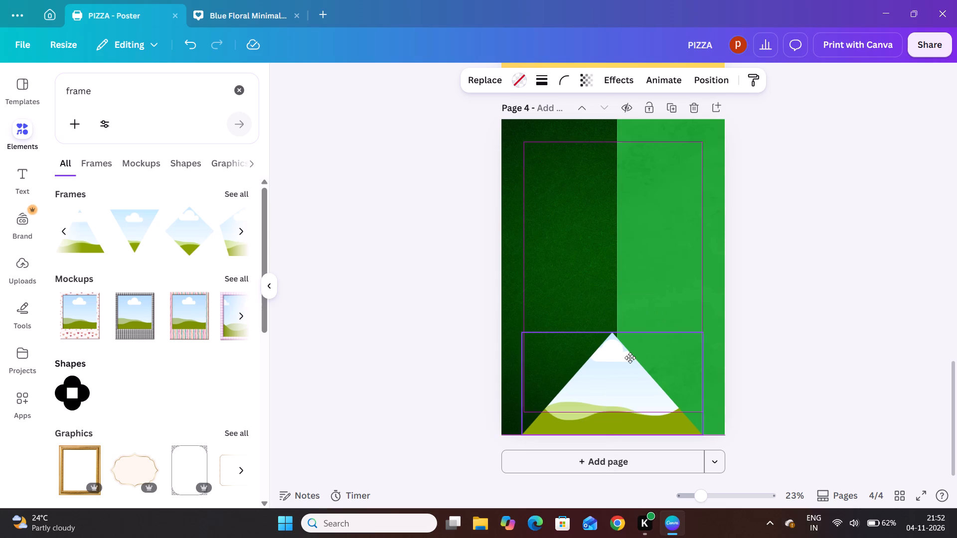
left_click_drag(630, 358, 634, 358)
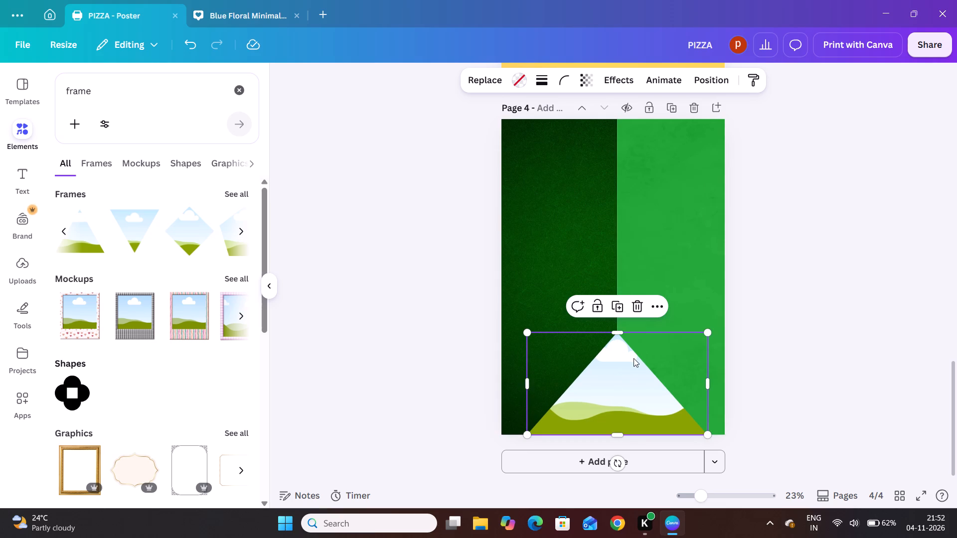
left_click(425, 340)
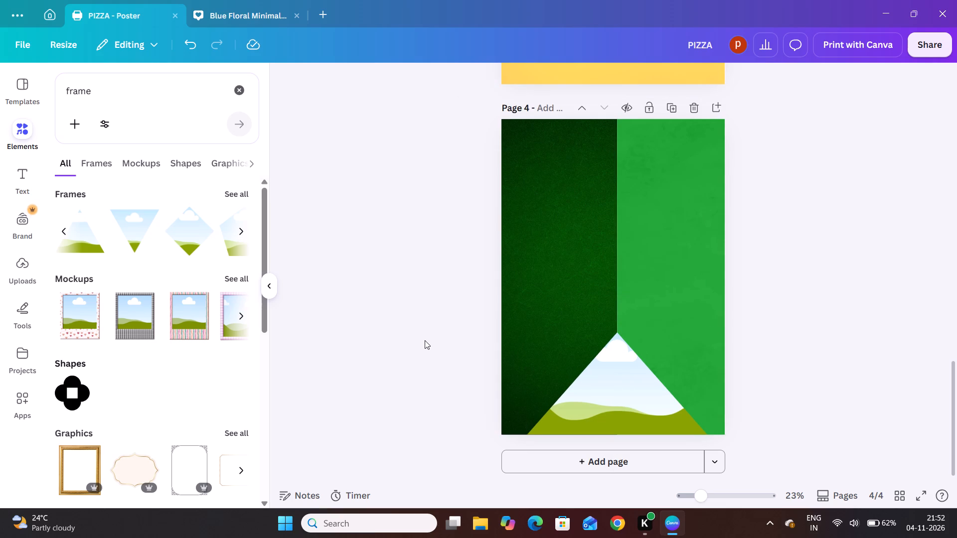
left_click(376, 317)
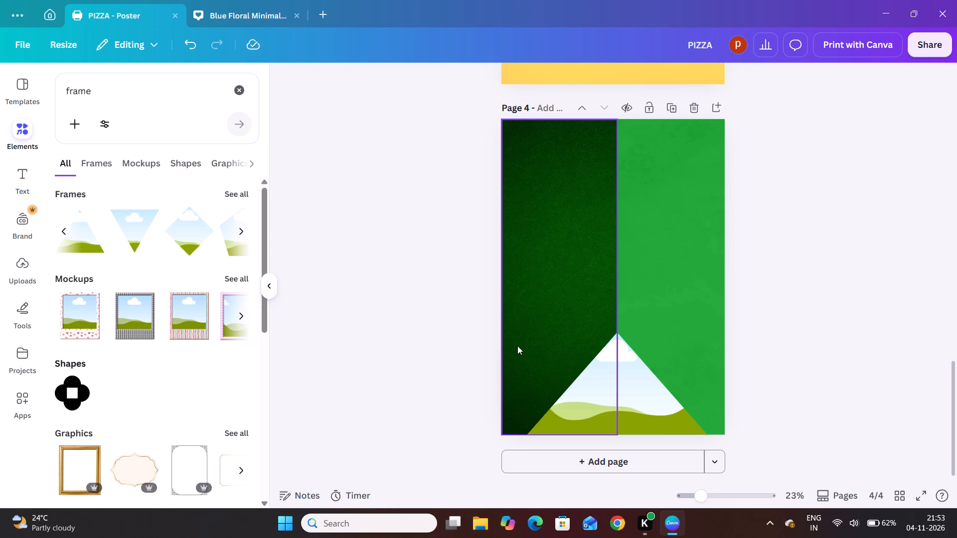
left_click(370, 353)
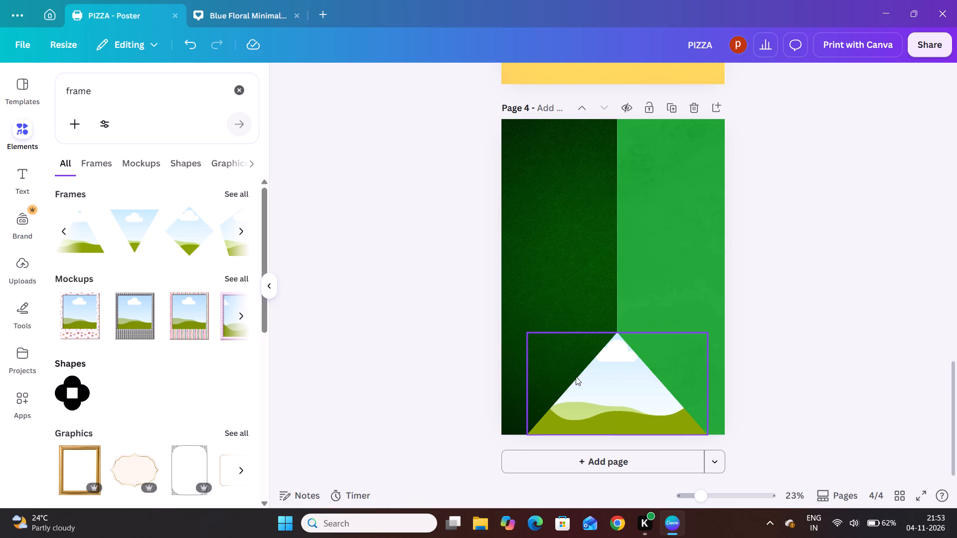
Search the photos for "green light" and fill the triangle frame with the green smoke photo on black.
left_click(609, 379)
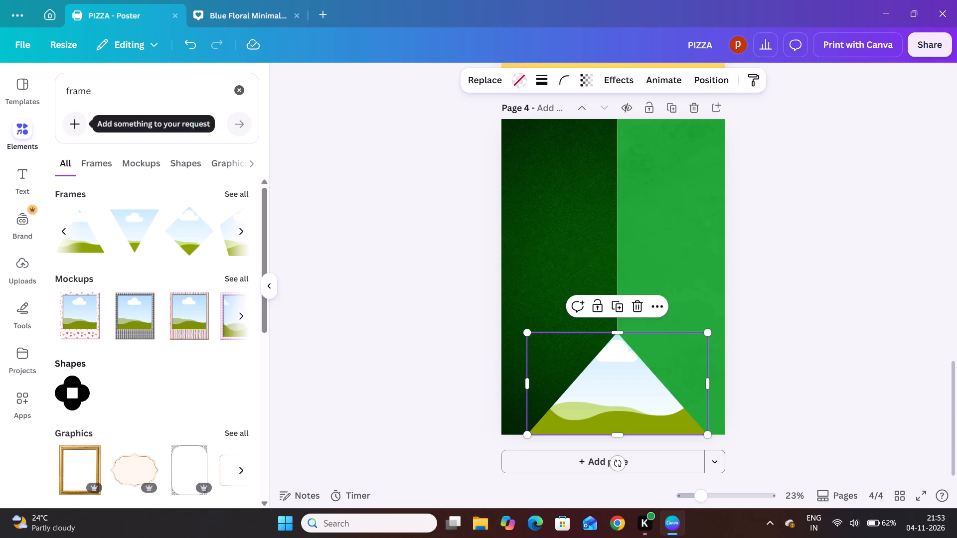
left_click_drag(90, 91, 54, 85)
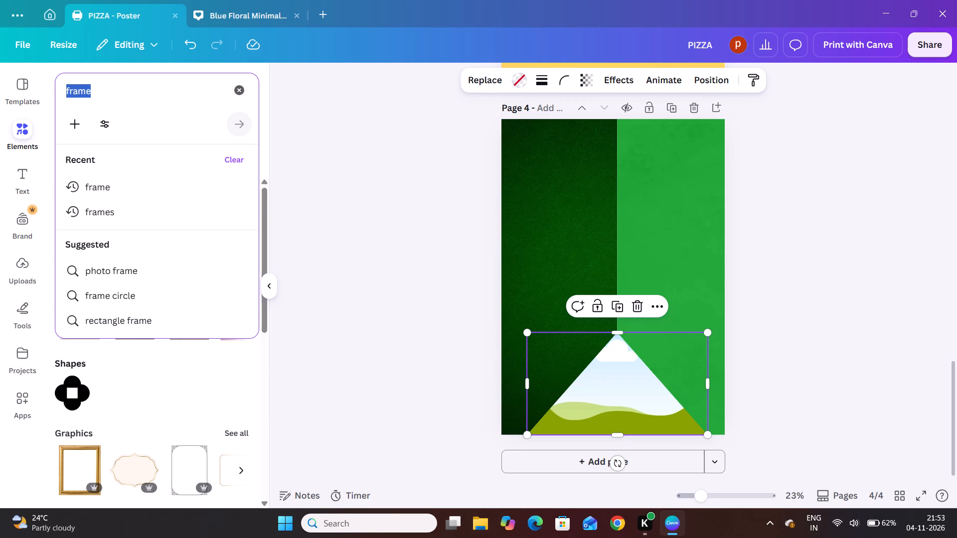
key("g")
type("ree")
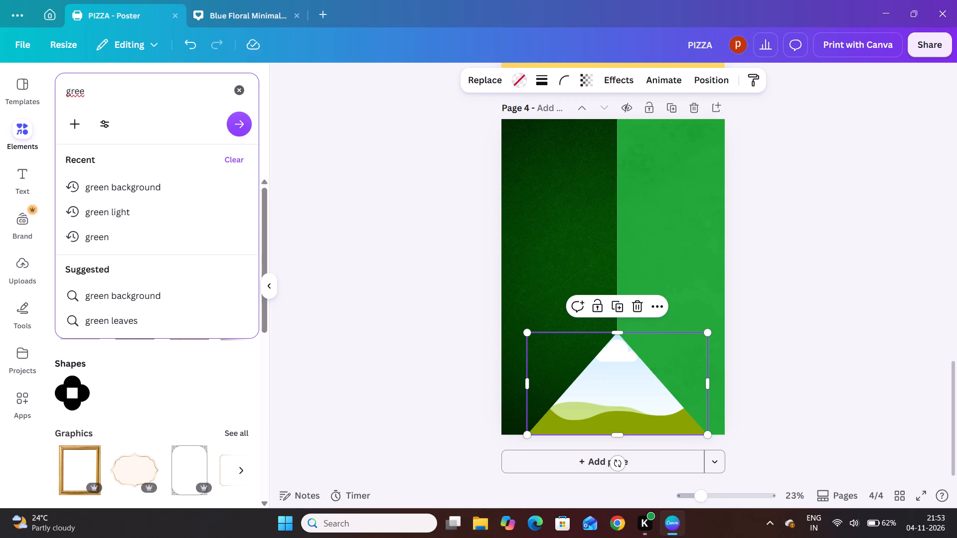
left_click(123, 211)
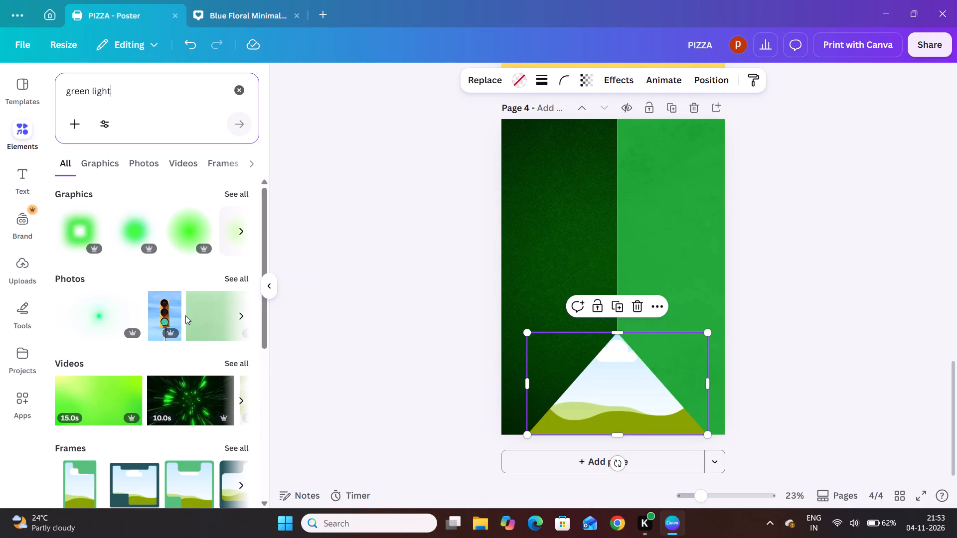
left_click(236, 279)
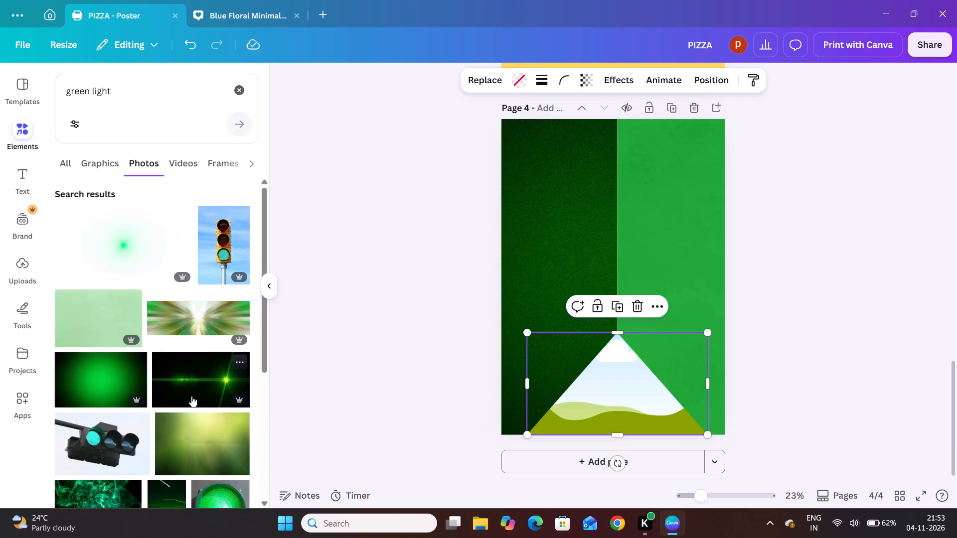
scroll(206, 454, "down", 2)
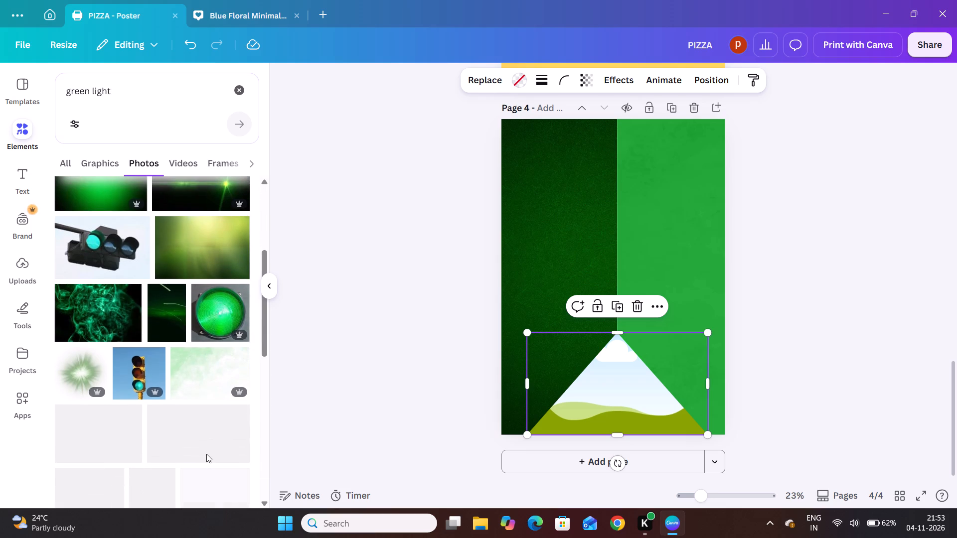
scroll(206, 454, "down", 1)
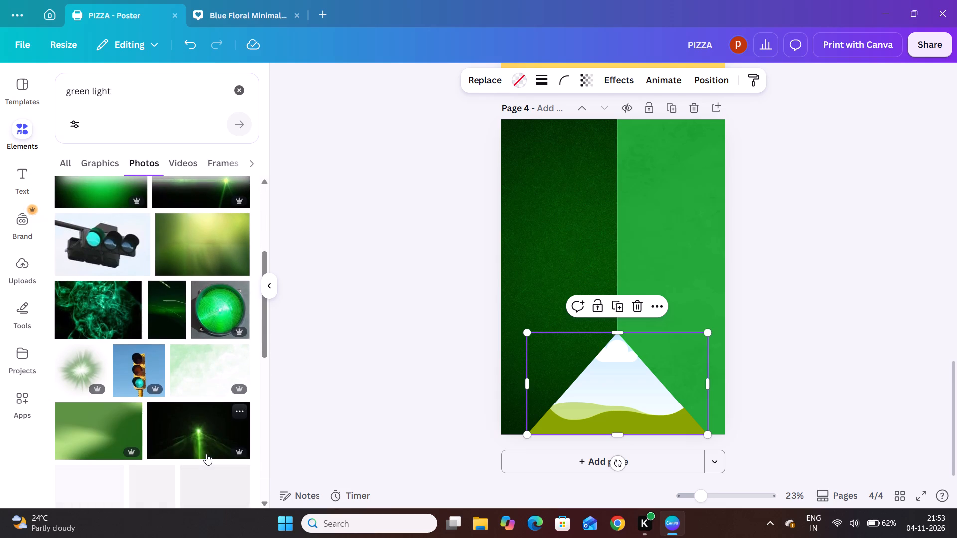
scroll(206, 454, "down", 1)
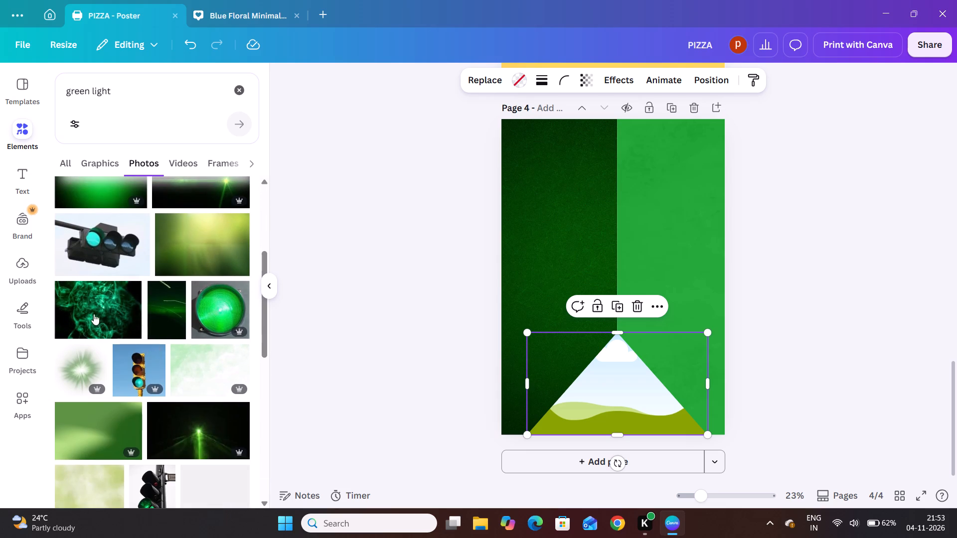
left_click(98, 313)
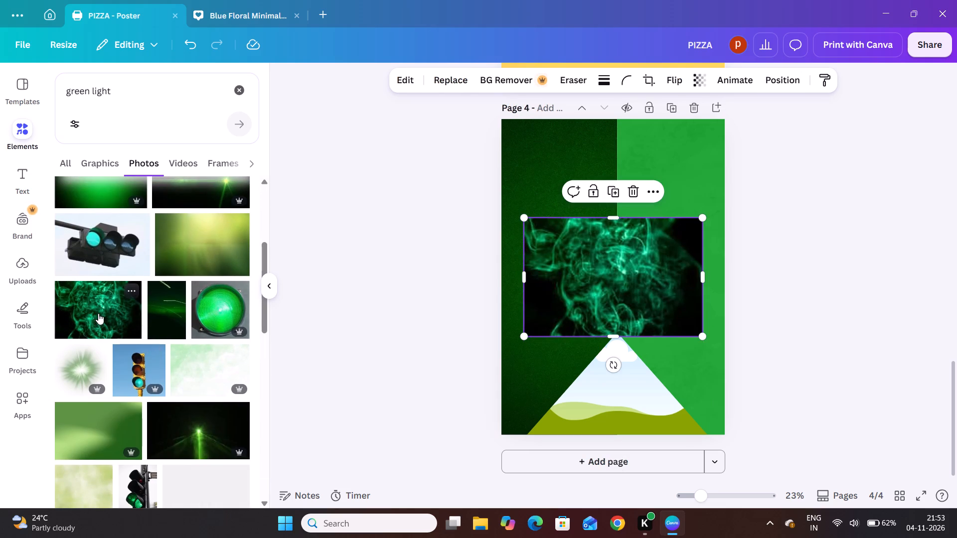
left_click_drag(589, 248, 620, 320)
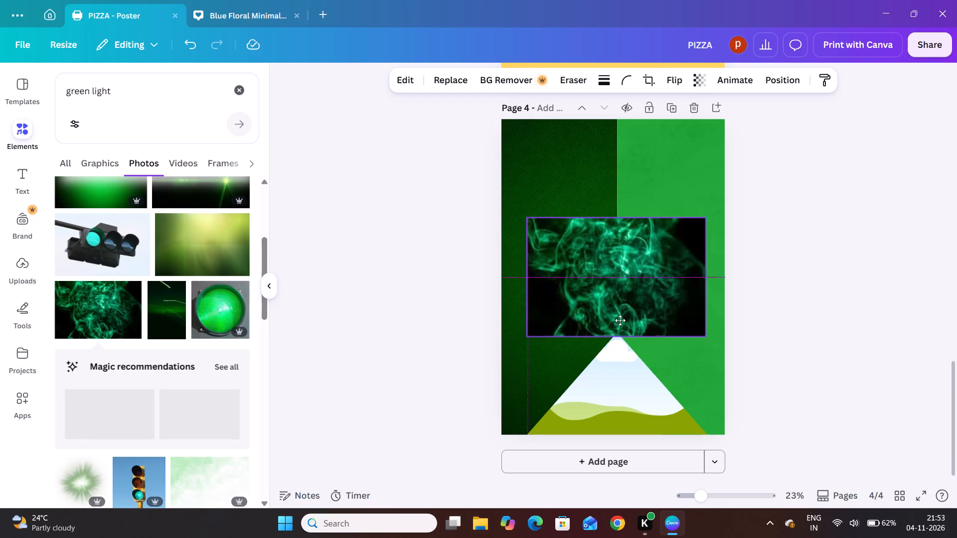
left_click_drag(620, 320, 602, 365)
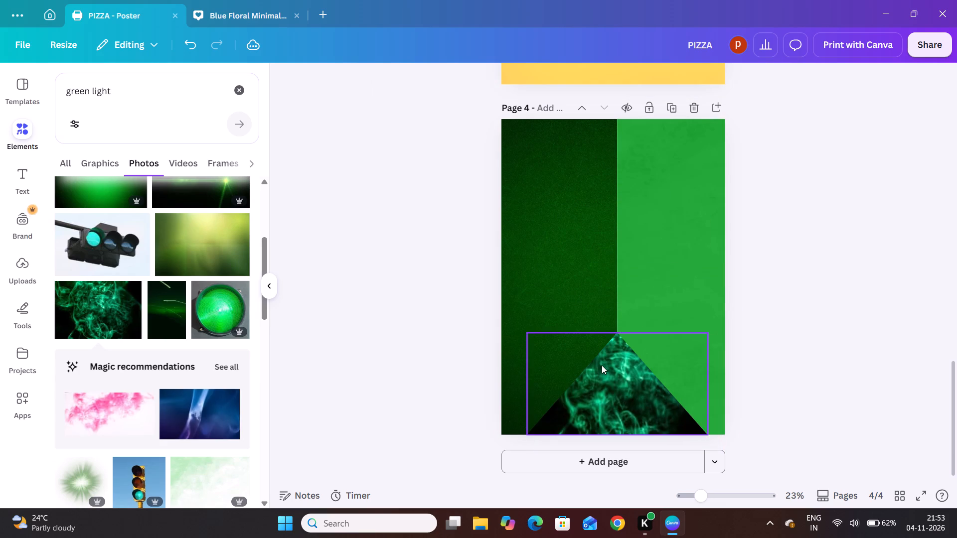
left_click(372, 381)
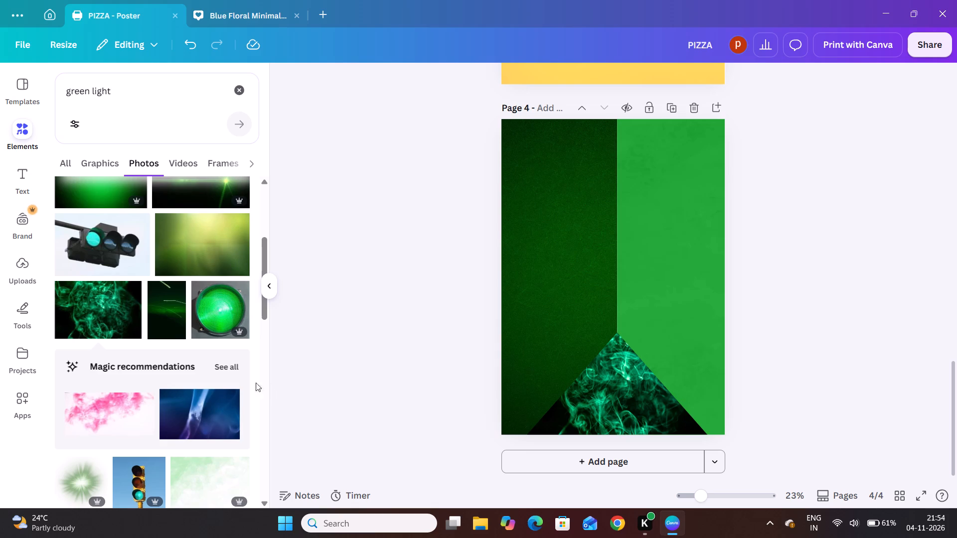
Look through more of the "green light" photos for further usable images.
scroll(183, 377, "down", 4)
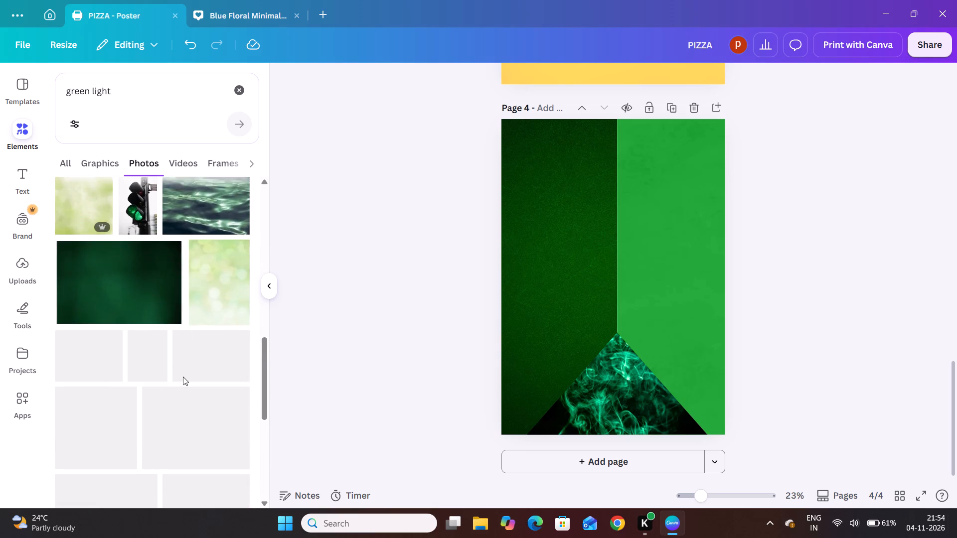
scroll(183, 377, "right", 2)
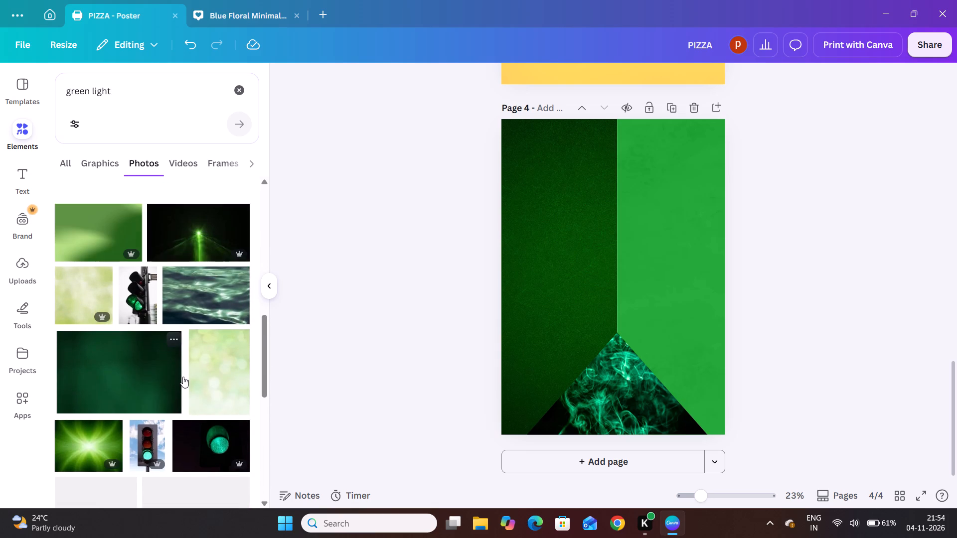
scroll(183, 377, "right", 3)
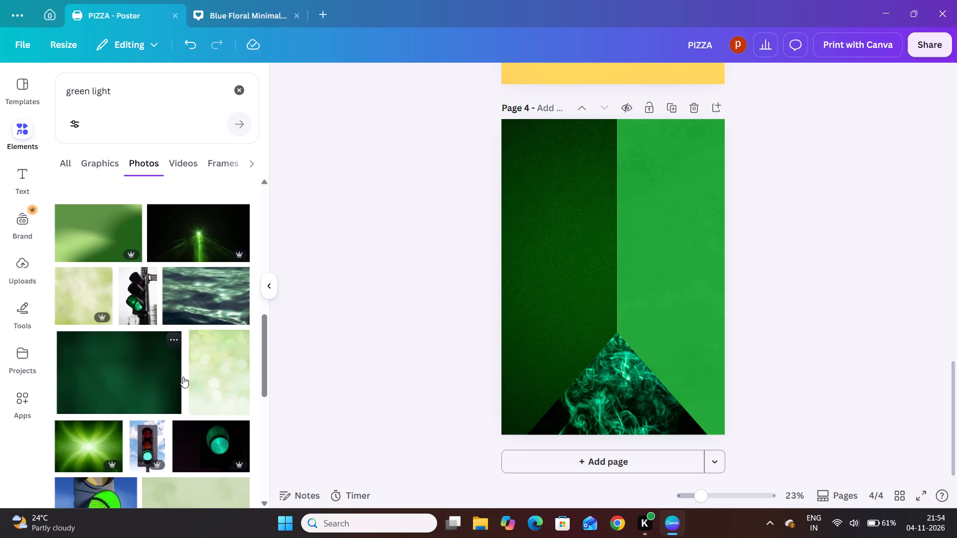
scroll(183, 377, "right", 3)
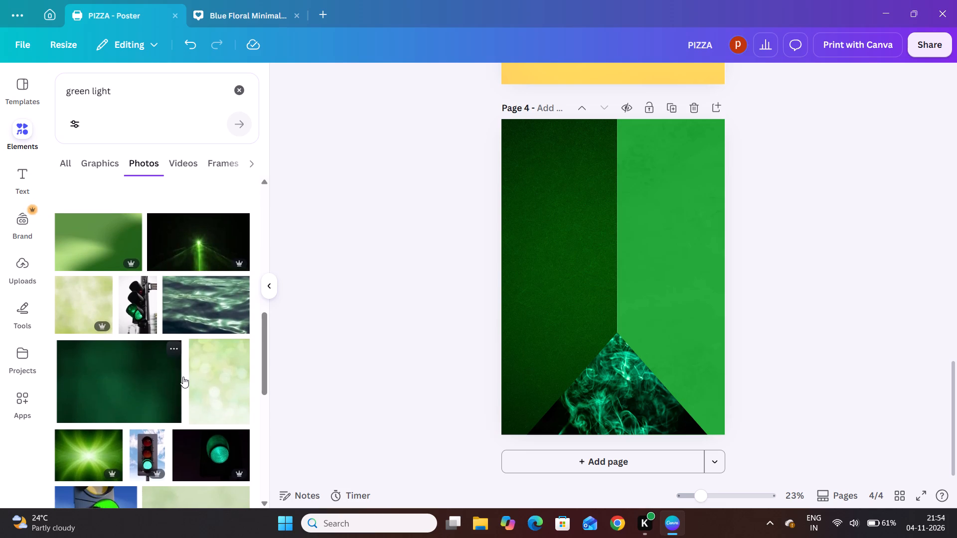
scroll(183, 377, "right", 1)
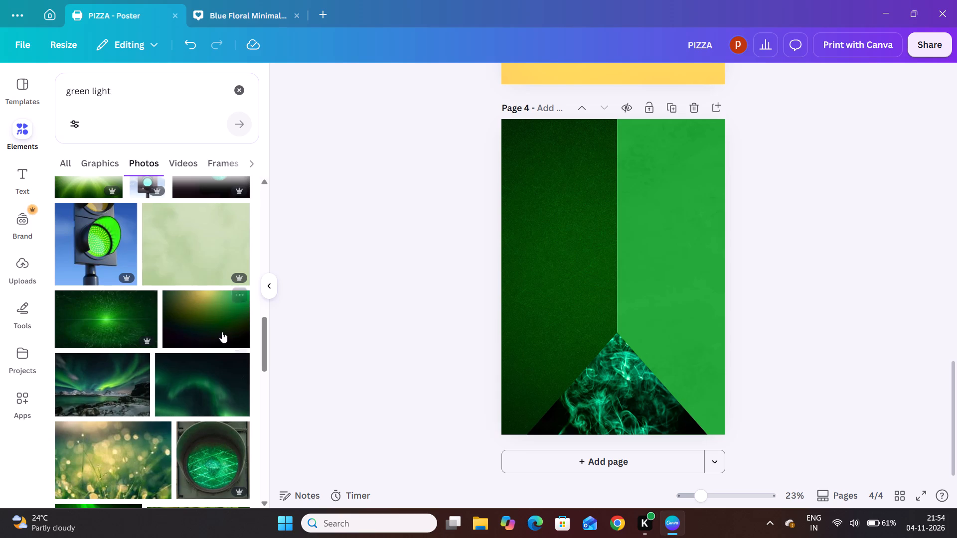
scroll(222, 332, "up", 11)
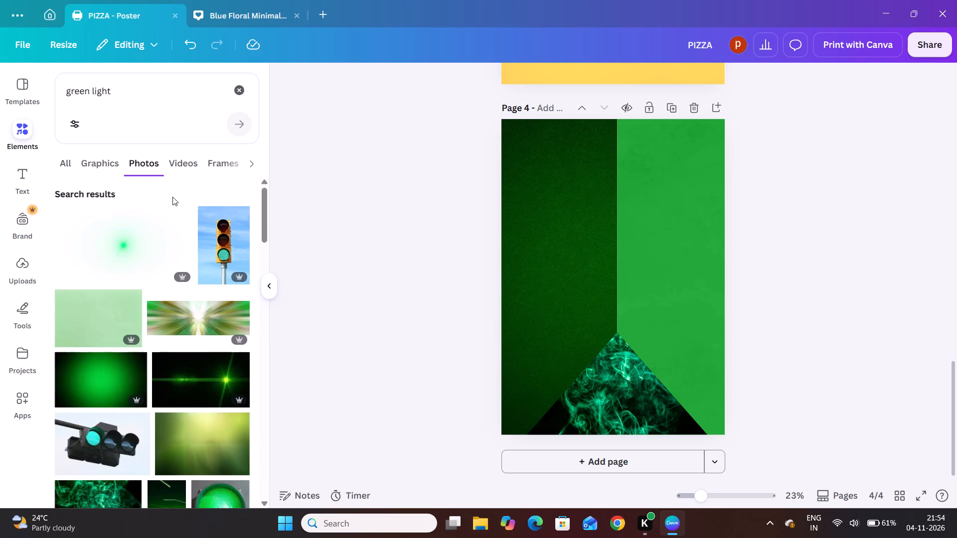
Search the photos for "perfume bottle".
left_click_drag(112, 85, 105, 87)
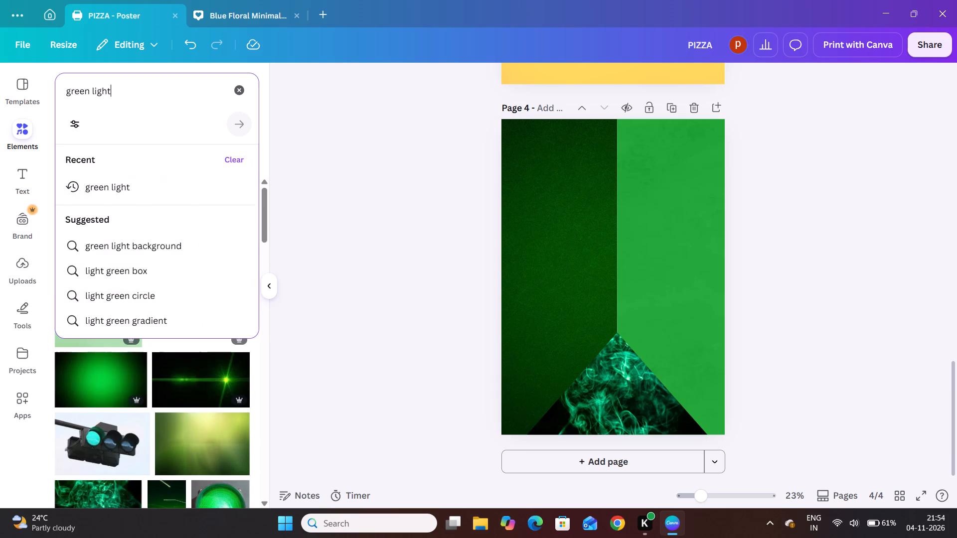
left_click_drag(105, 87, 45, 97)
type("per")
type("fume")
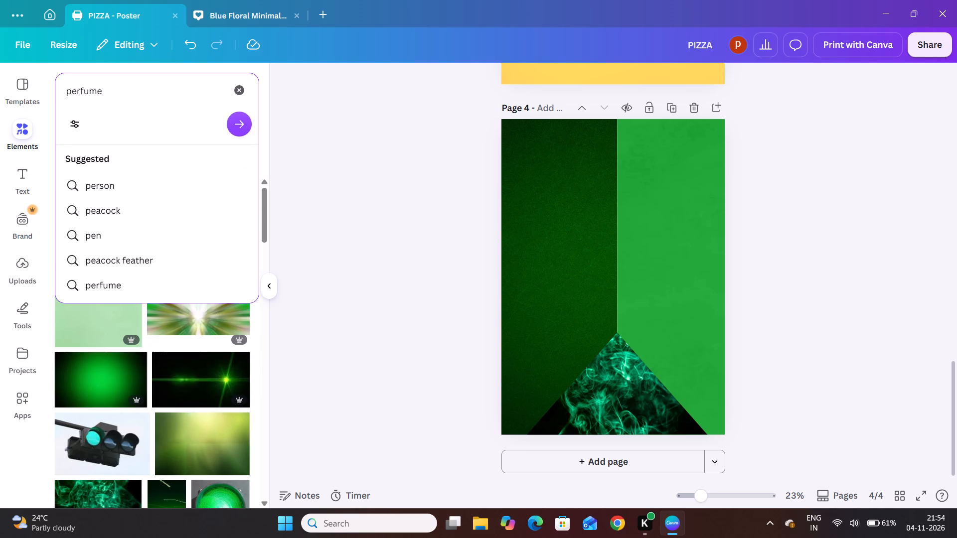
key("space")
type("bottle")
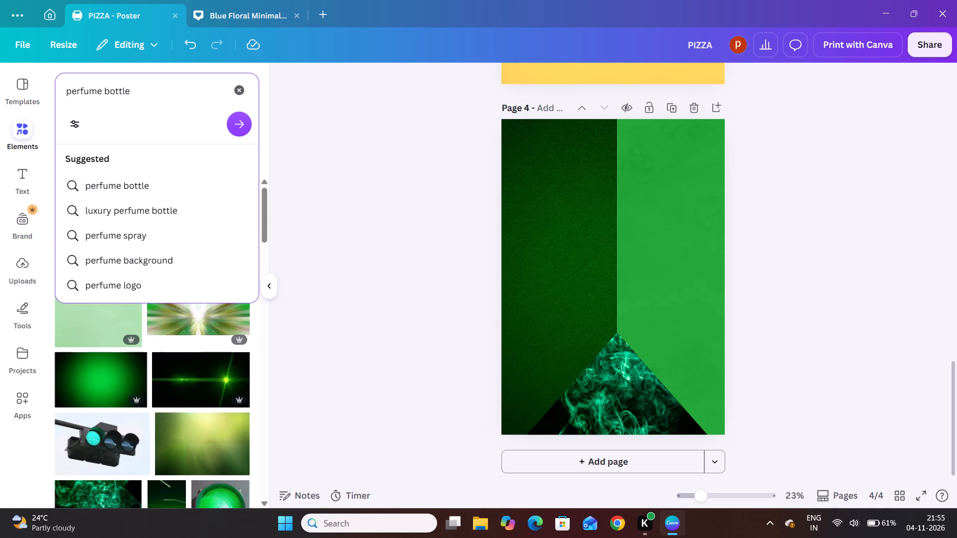
key("Return")
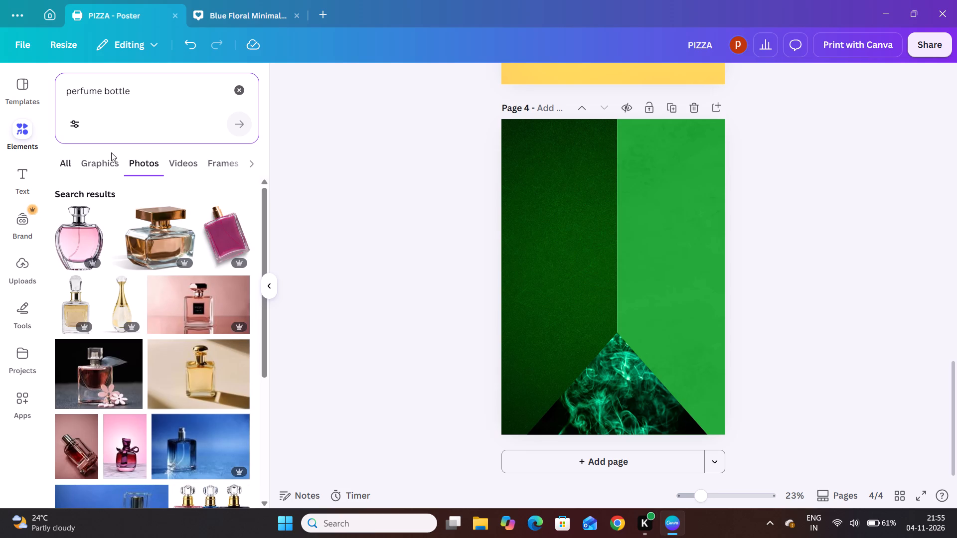
Insert the photo of the tilted pink perfume bottle surrounded by white flowers and green leaves on page 4.
scroll(210, 382, "down", 1)
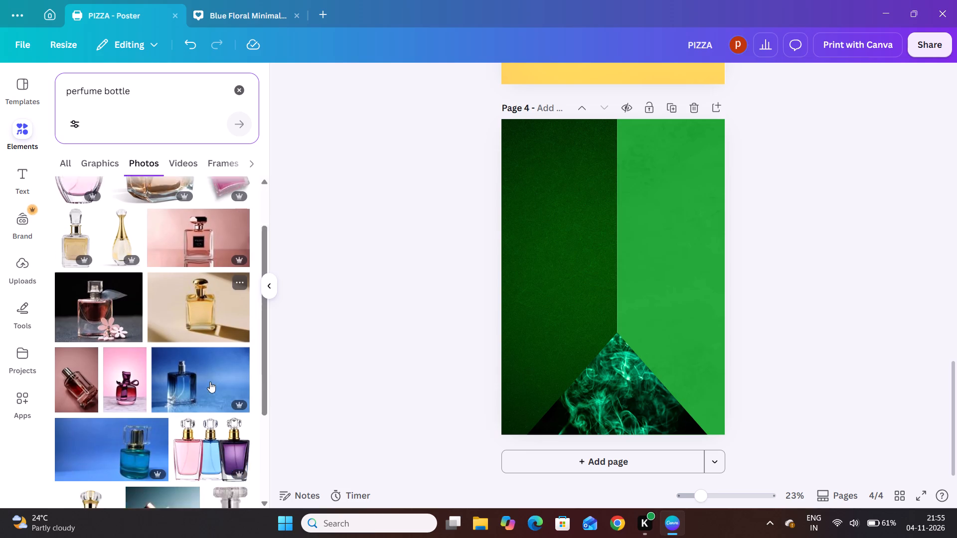
scroll(210, 382, "down", 3)
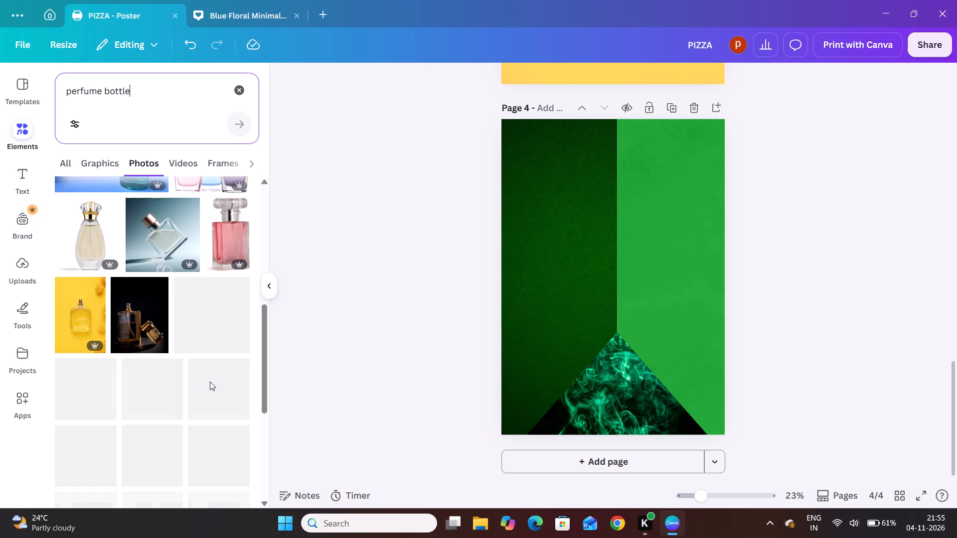
scroll(210, 382, "down", 2)
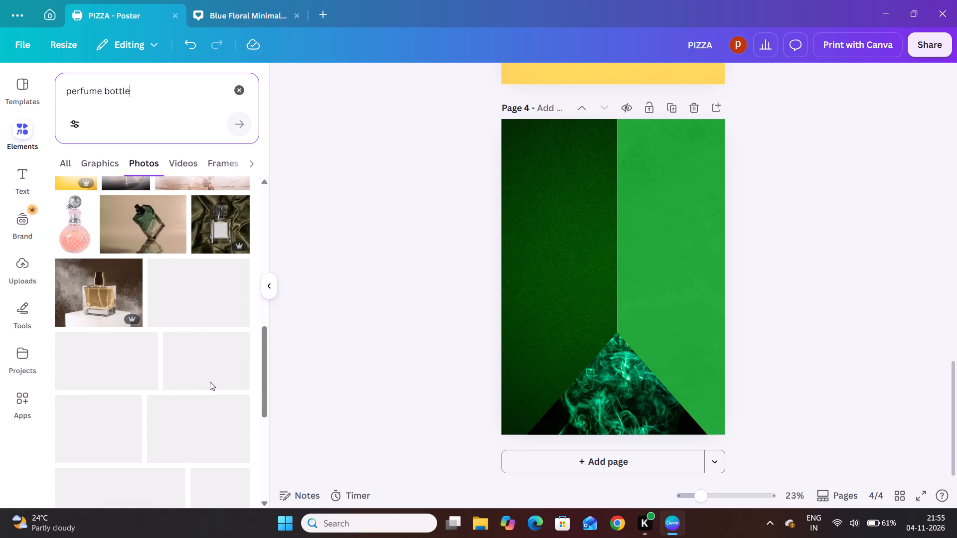
scroll(210, 382, "down", 2)
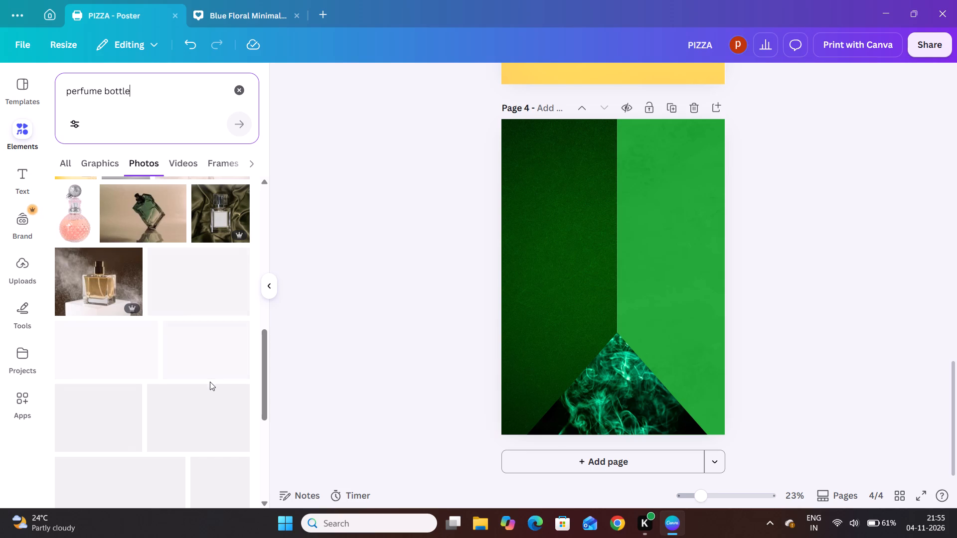
scroll(210, 382, "down", 1)
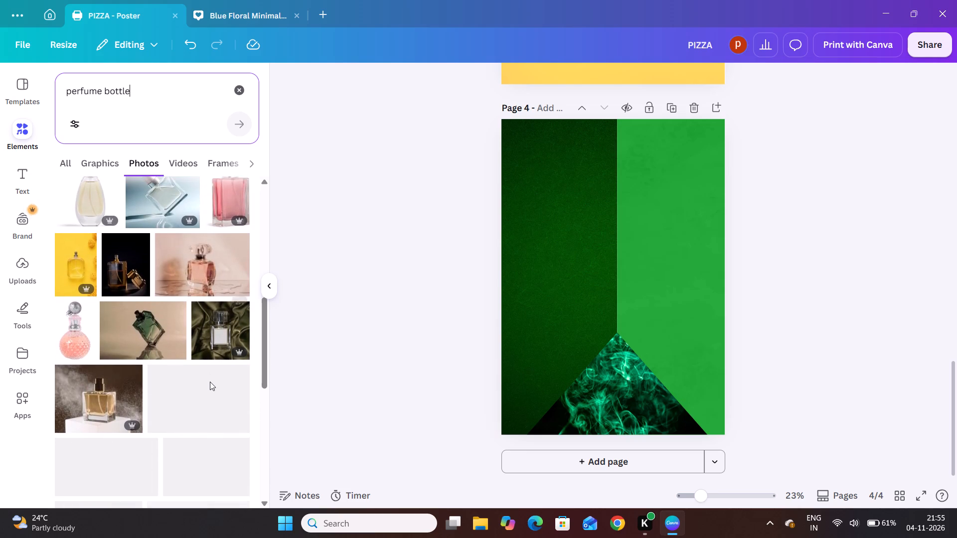
scroll(210, 382, "down", 2)
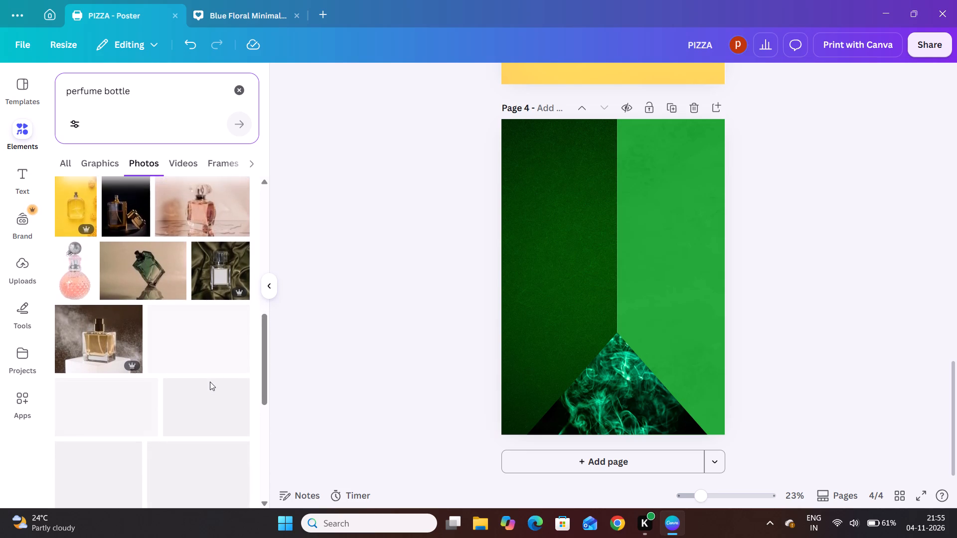
scroll(210, 382, "down", 2)
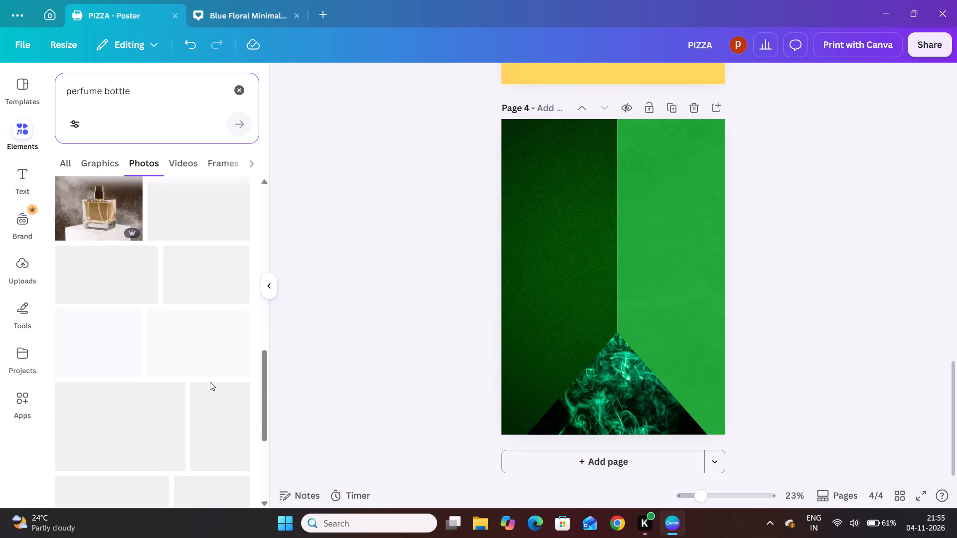
scroll(210, 382, "down", 2)
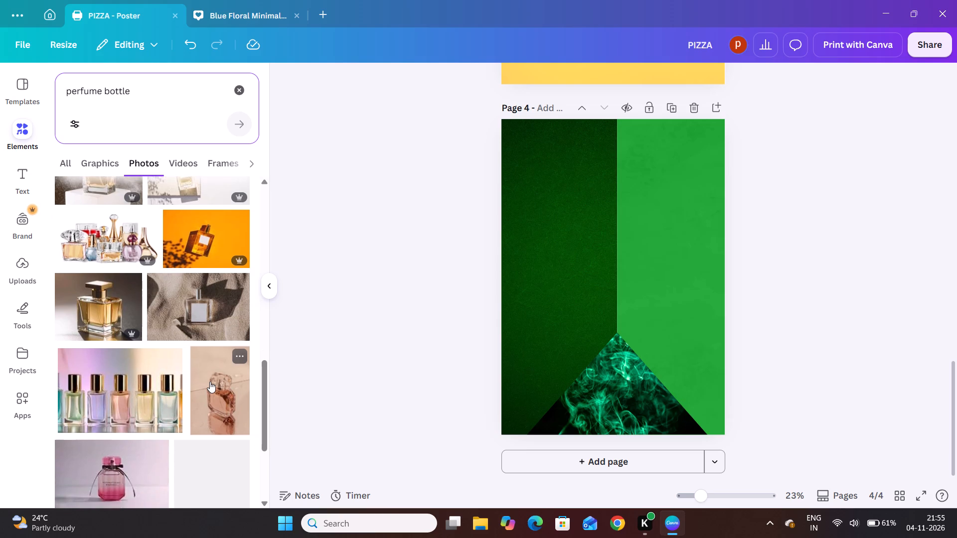
scroll(210, 382, "down", 3)
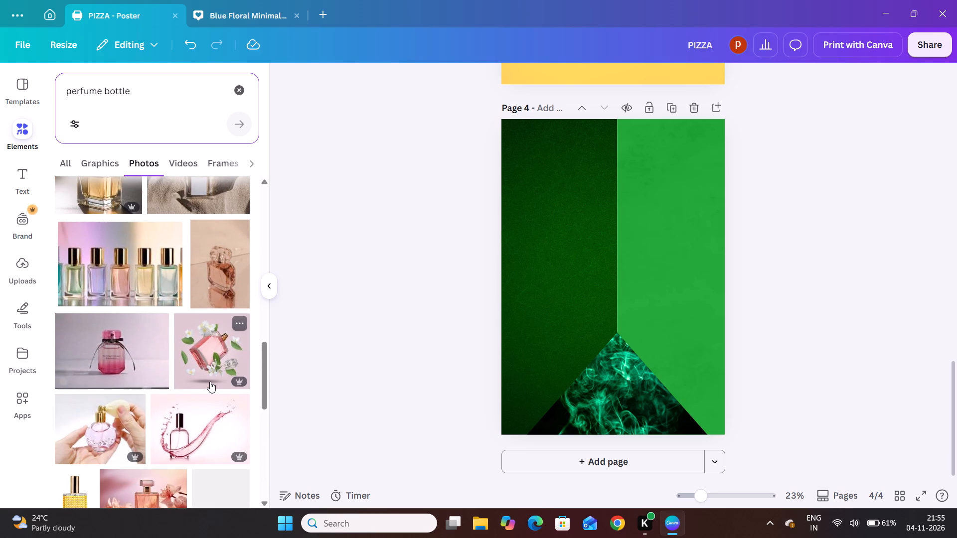
scroll(210, 382, "down", 1)
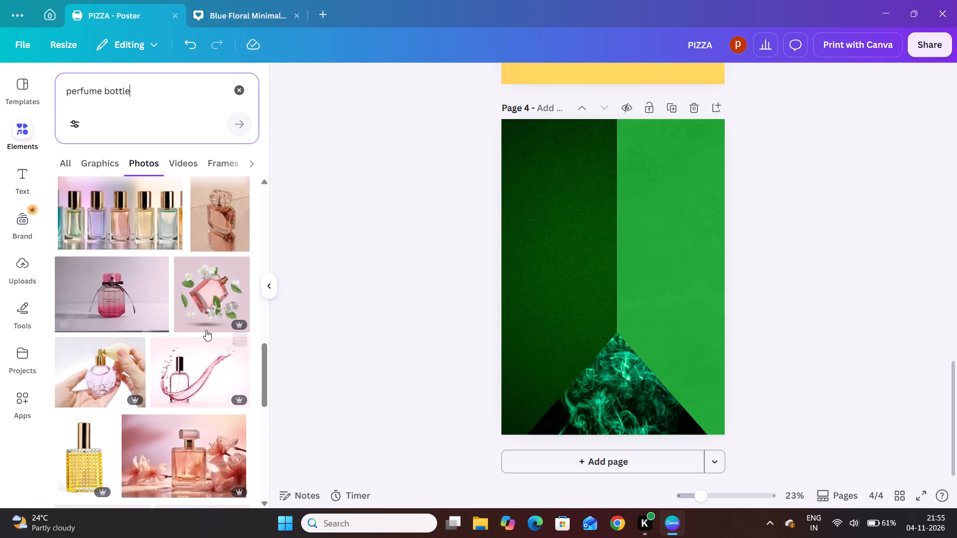
left_click(202, 310)
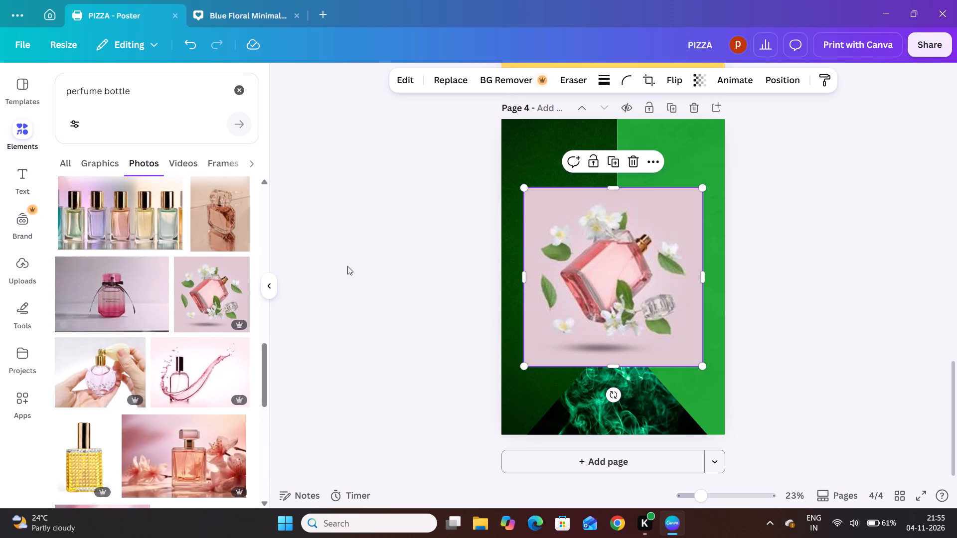
Shrink the pink bottle photo to about half of page 4's width and move it over the seam at the page's top edge.
left_click_drag(520, 187, 538, 205)
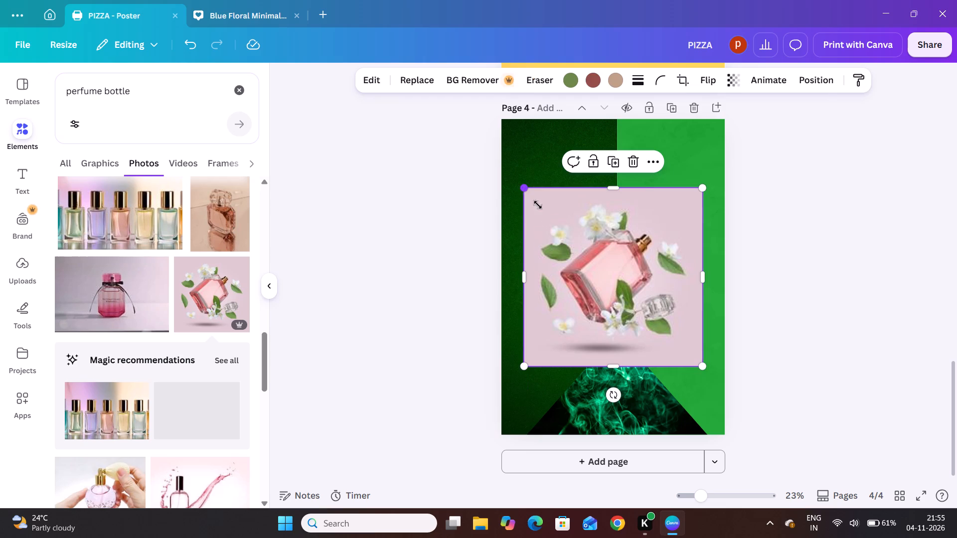
left_click_drag(538, 205, 586, 262)
left_click_drag(630, 302, 582, 245)
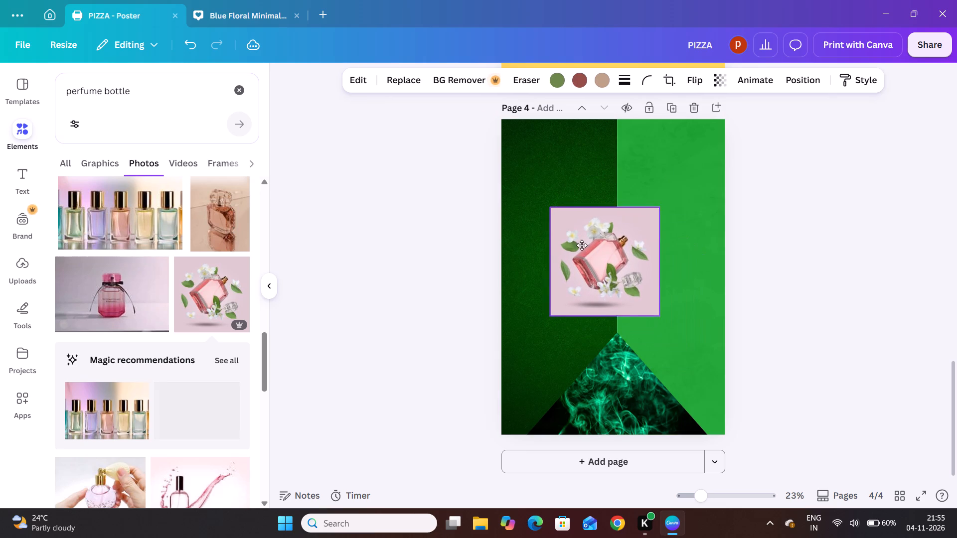
left_click_drag(582, 245, 598, 269)
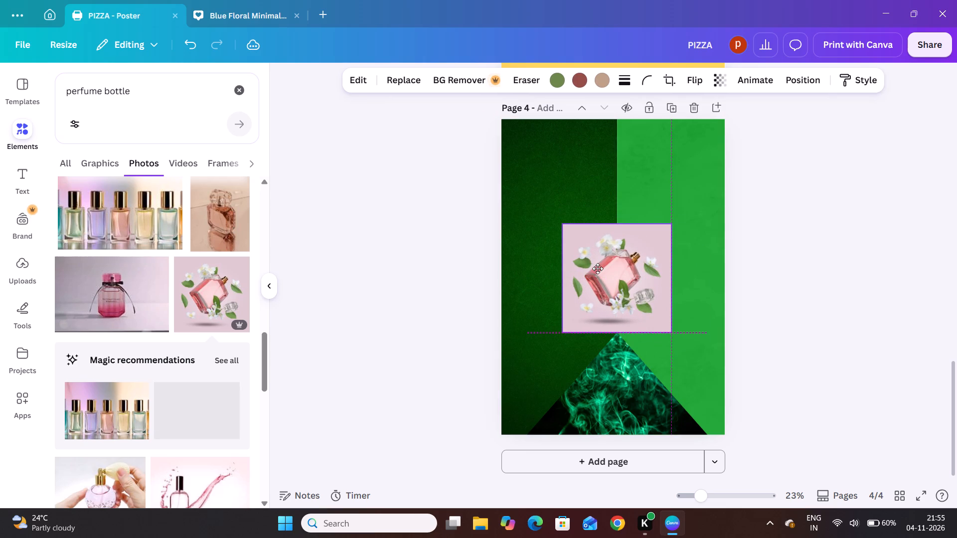
left_click_drag(598, 269, 589, 151)
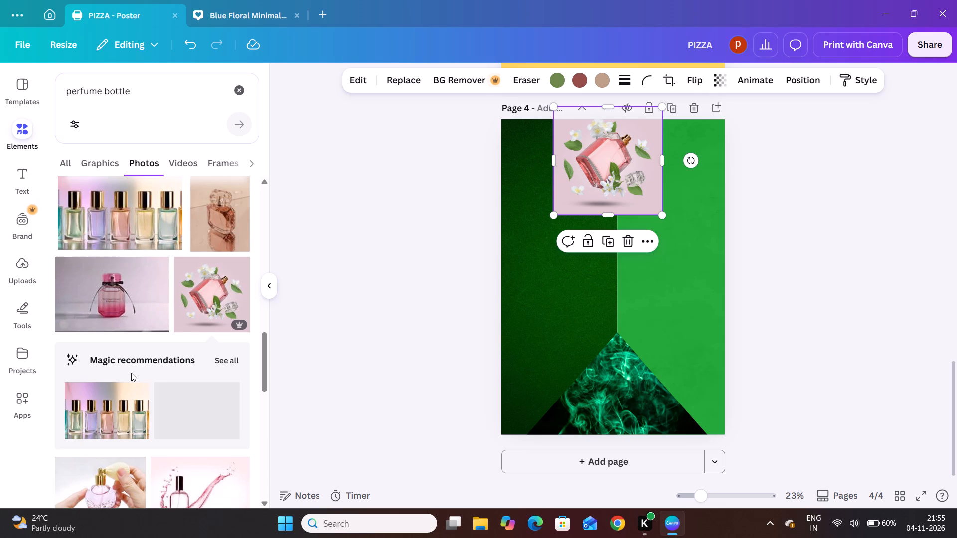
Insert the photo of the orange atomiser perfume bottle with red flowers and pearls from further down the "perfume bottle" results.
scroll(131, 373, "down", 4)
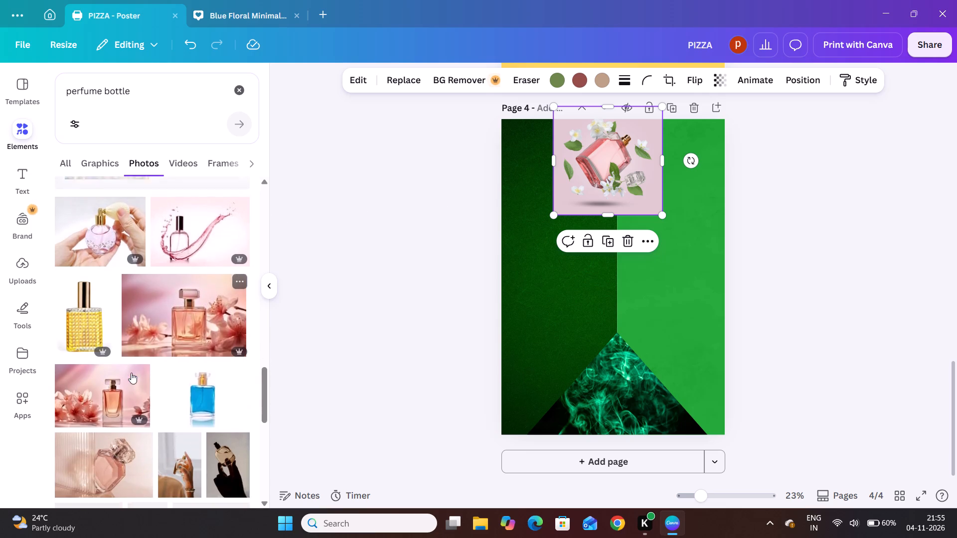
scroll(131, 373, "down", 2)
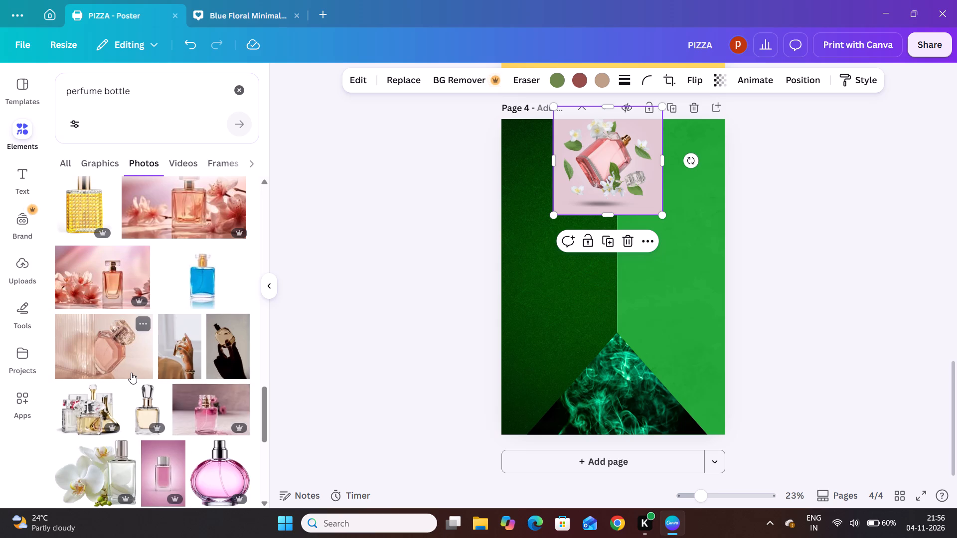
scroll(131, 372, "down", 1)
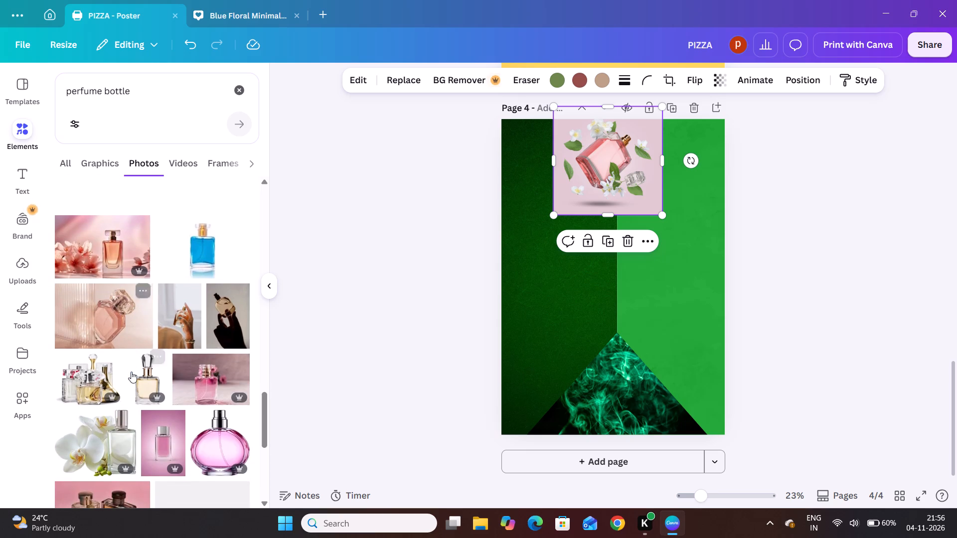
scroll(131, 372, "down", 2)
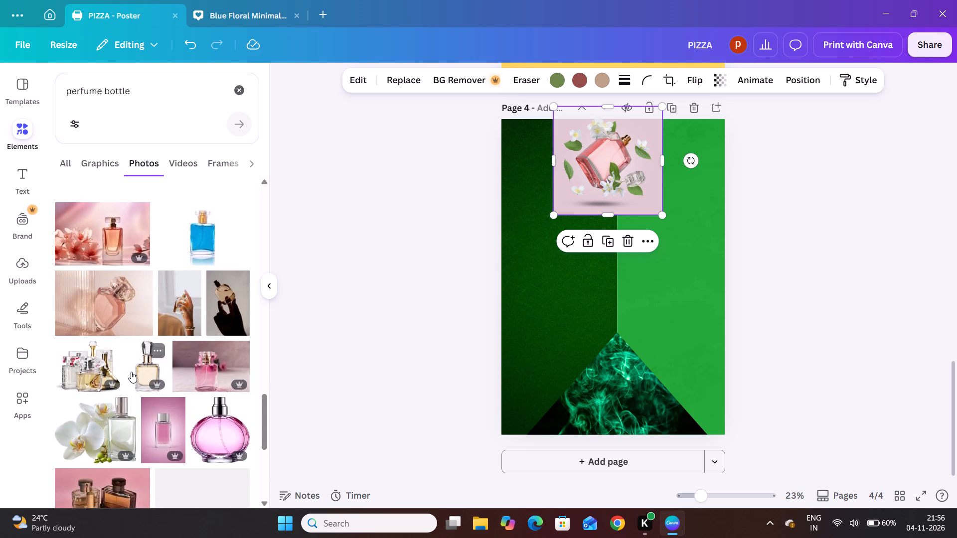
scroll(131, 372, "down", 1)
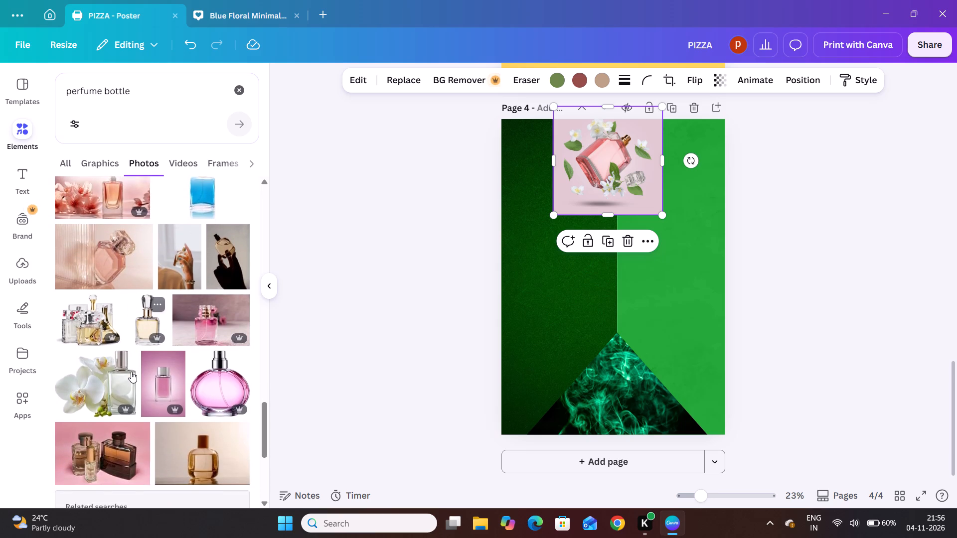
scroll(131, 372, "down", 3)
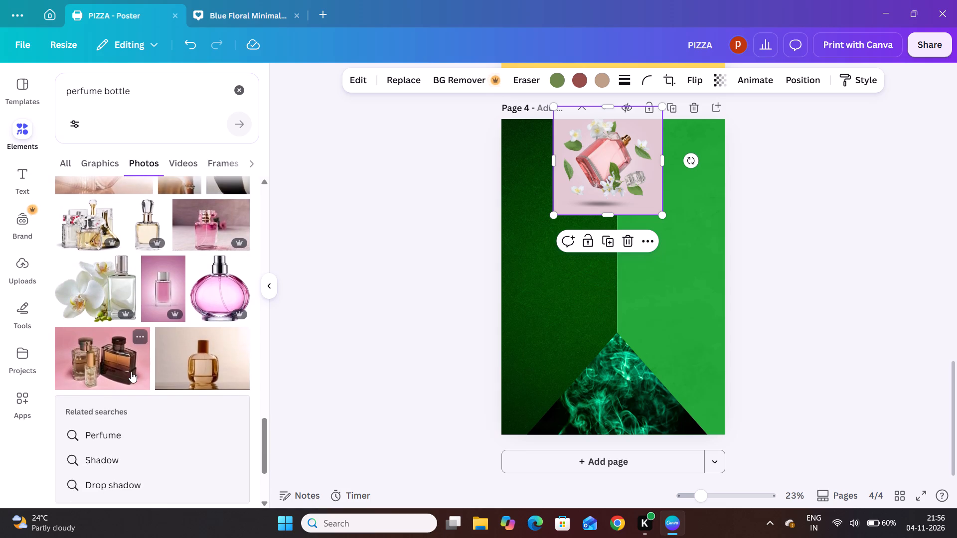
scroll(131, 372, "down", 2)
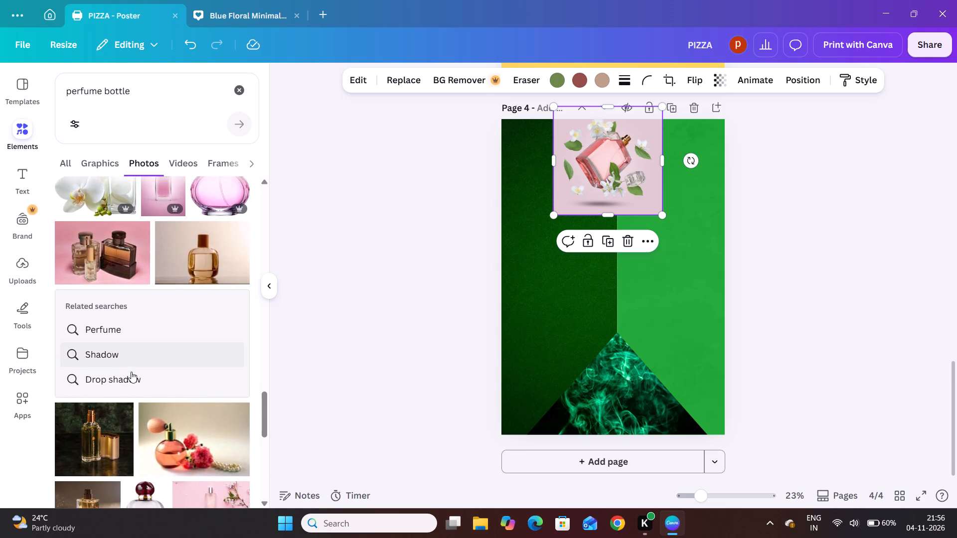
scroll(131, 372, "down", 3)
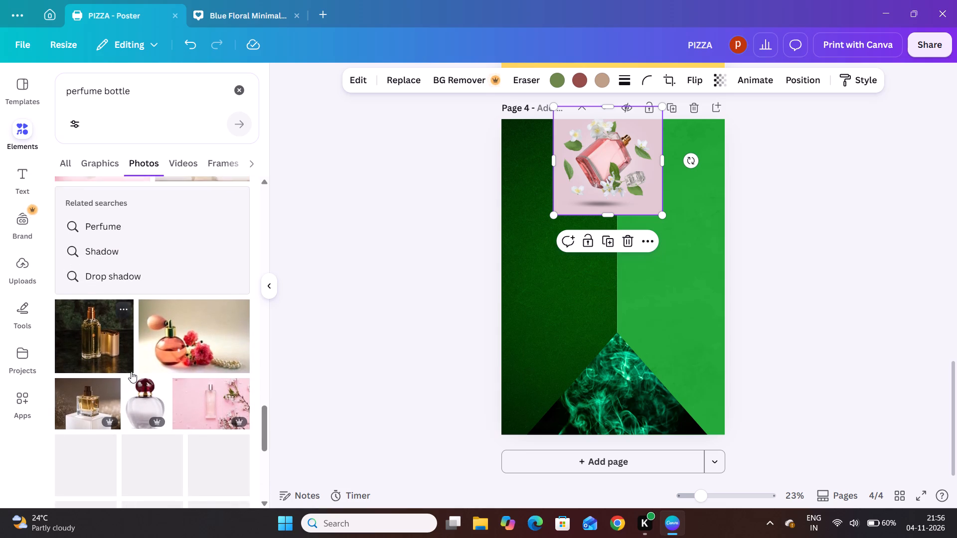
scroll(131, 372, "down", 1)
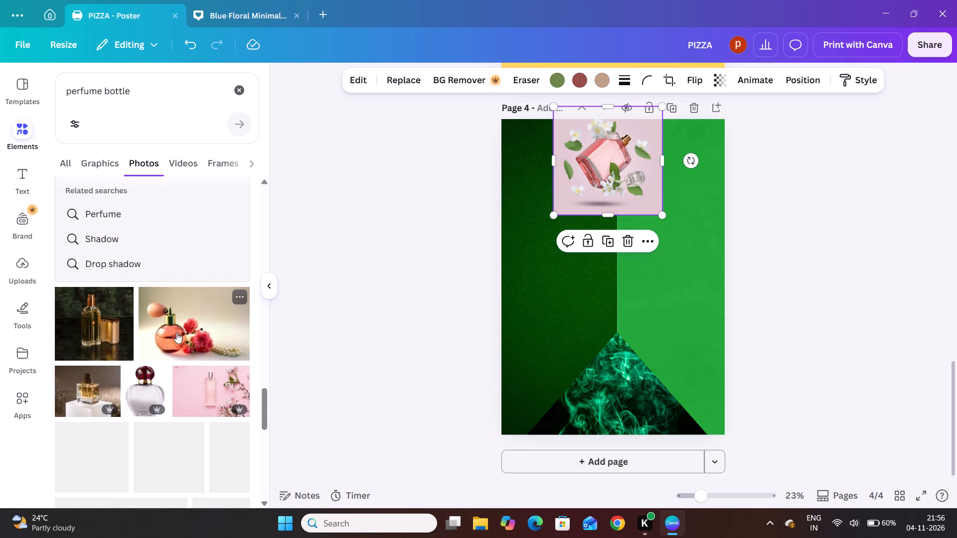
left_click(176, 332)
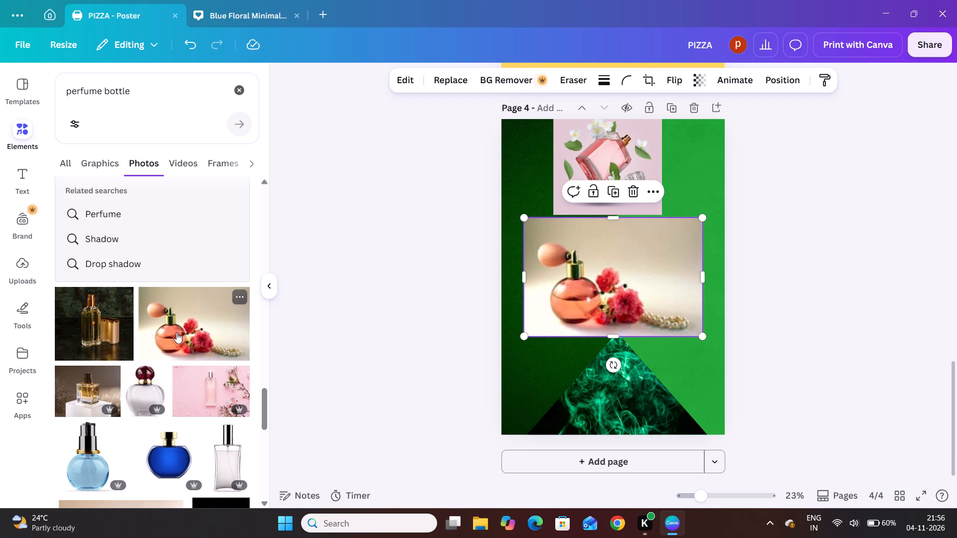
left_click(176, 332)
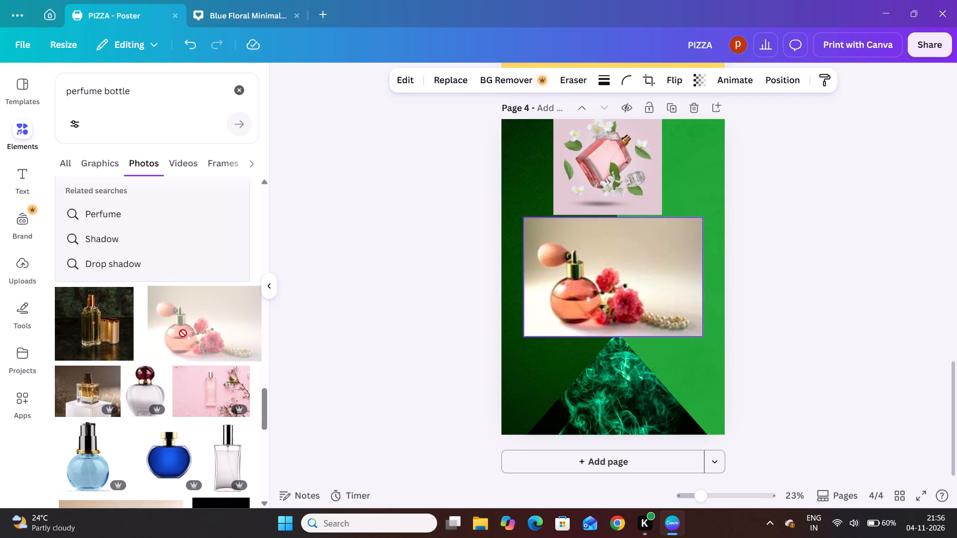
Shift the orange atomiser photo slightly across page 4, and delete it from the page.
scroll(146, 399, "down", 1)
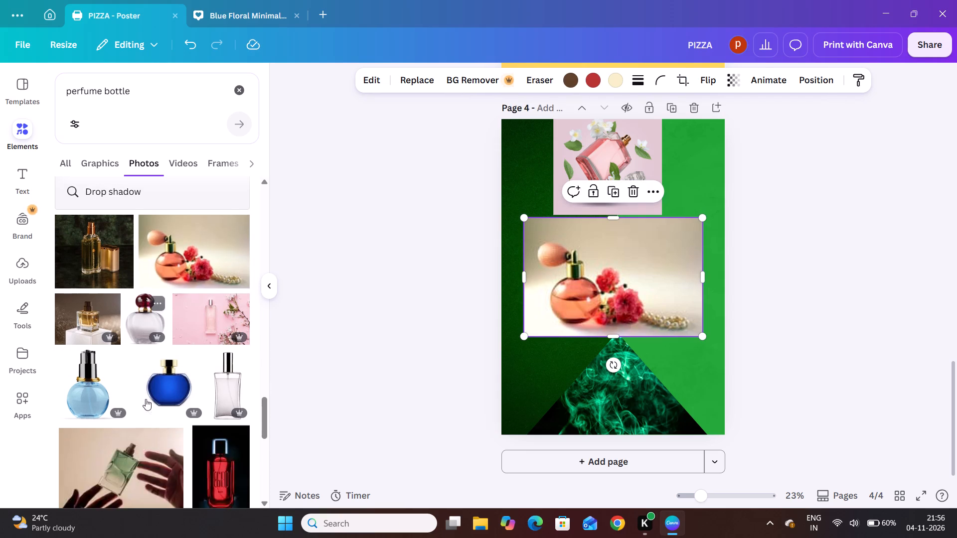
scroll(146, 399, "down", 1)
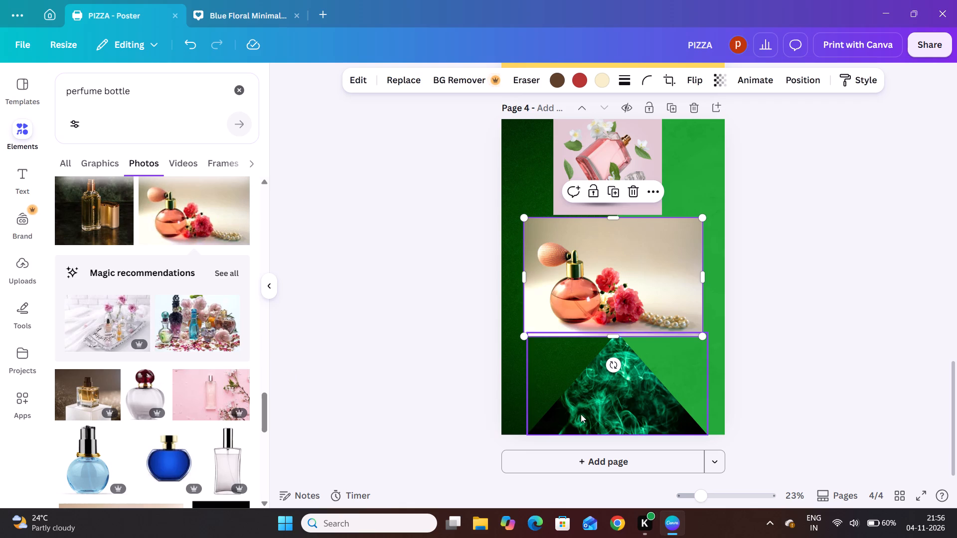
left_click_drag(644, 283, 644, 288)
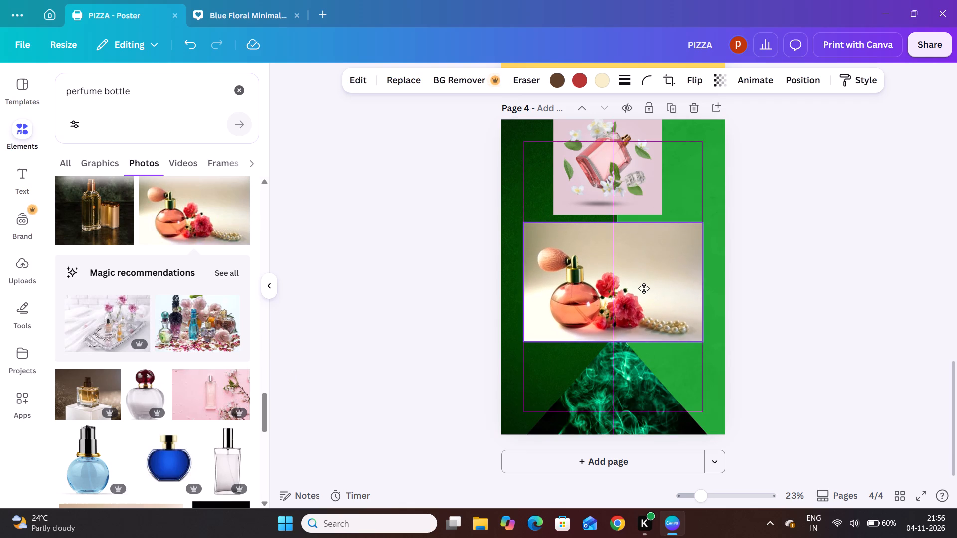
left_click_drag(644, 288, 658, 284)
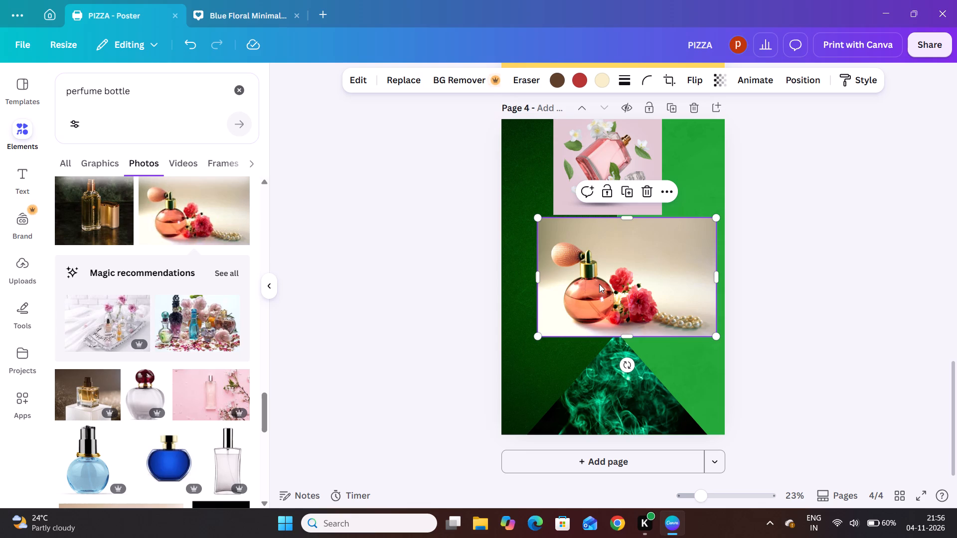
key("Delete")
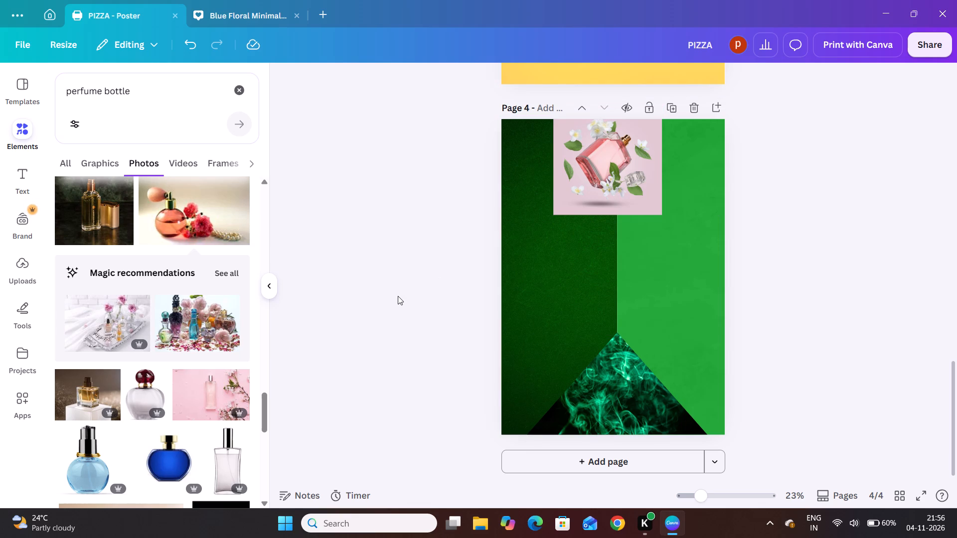
Browse further down the "perfume bottle" photo results for another bottle picture that suits the green poster.
scroll(107, 415, "down", 3)
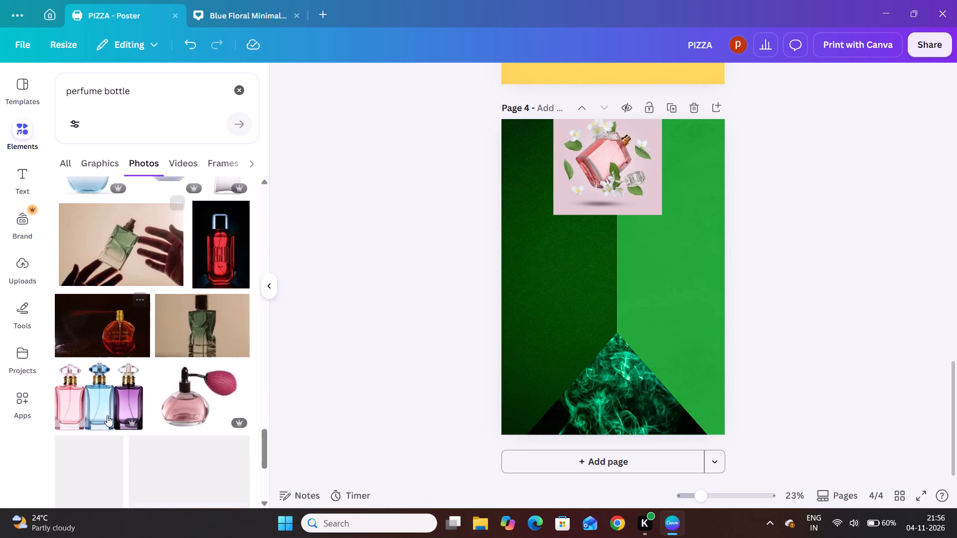
scroll(107, 415, "down", 2)
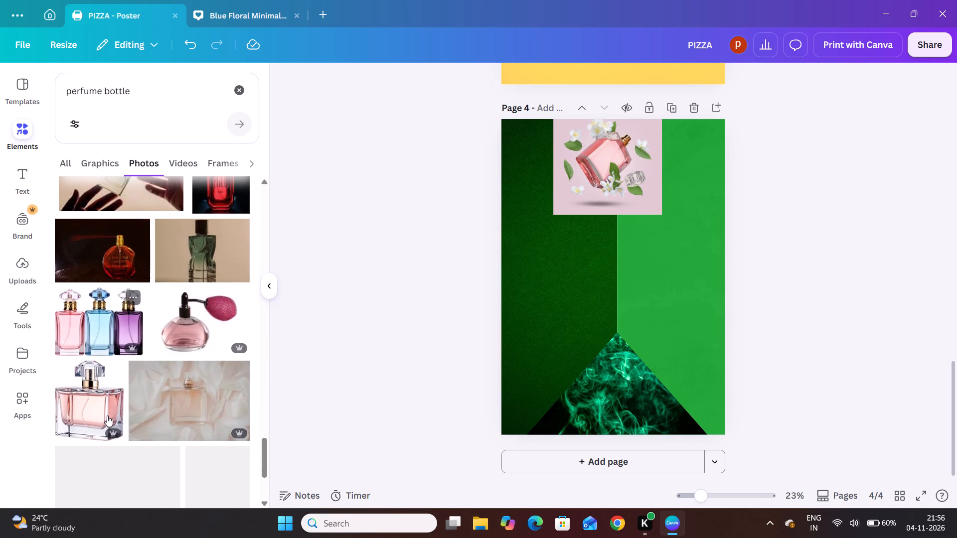
scroll(107, 415, "down", 1)
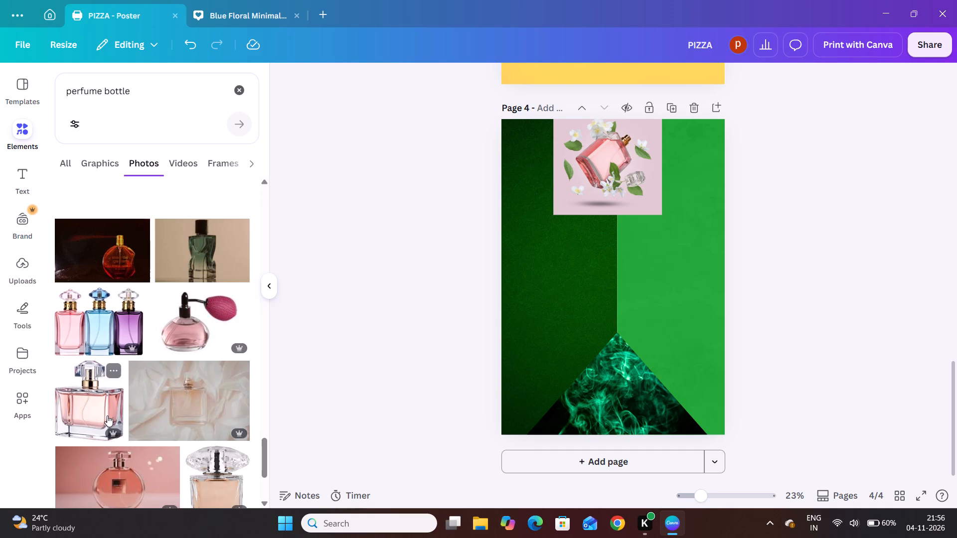
scroll(107, 415, "down", 1)
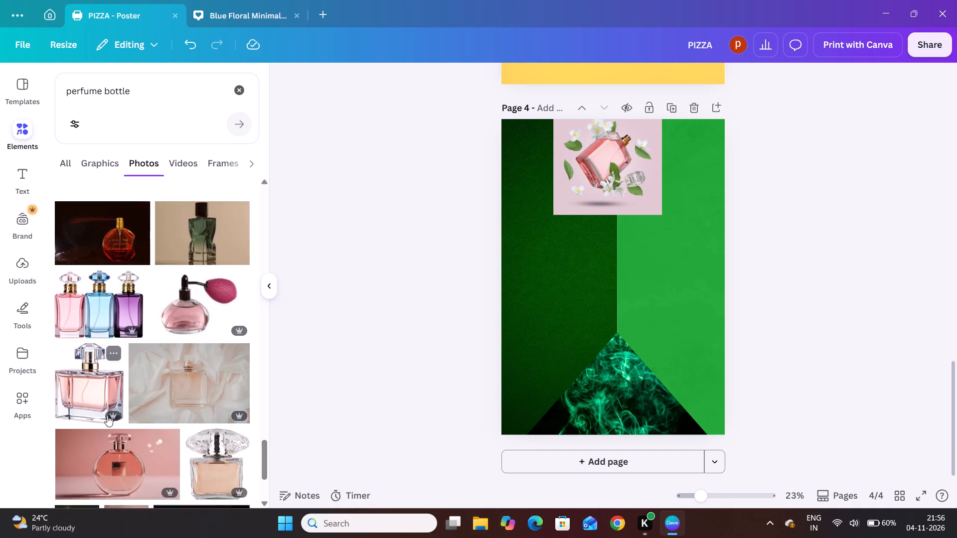
scroll(107, 415, "down", 1)
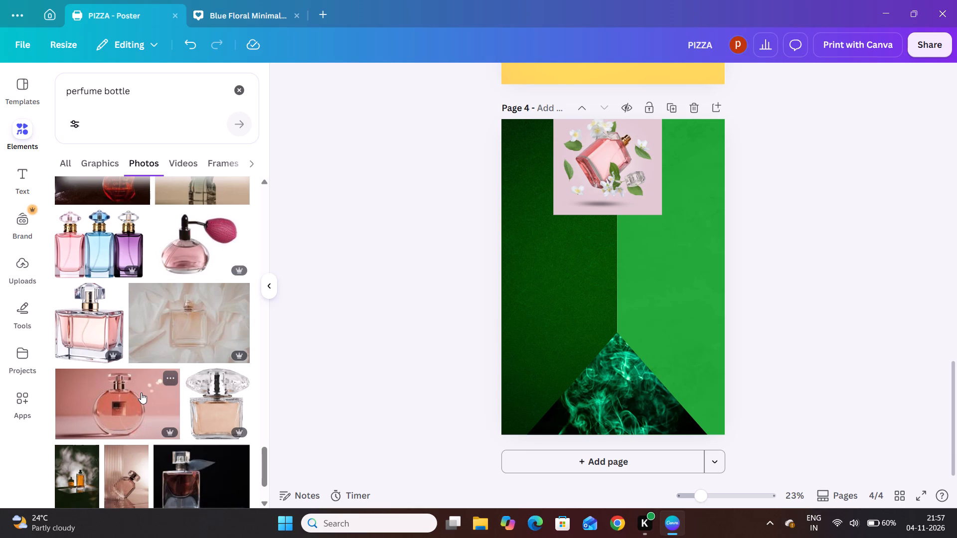
scroll(158, 368, "down", 2)
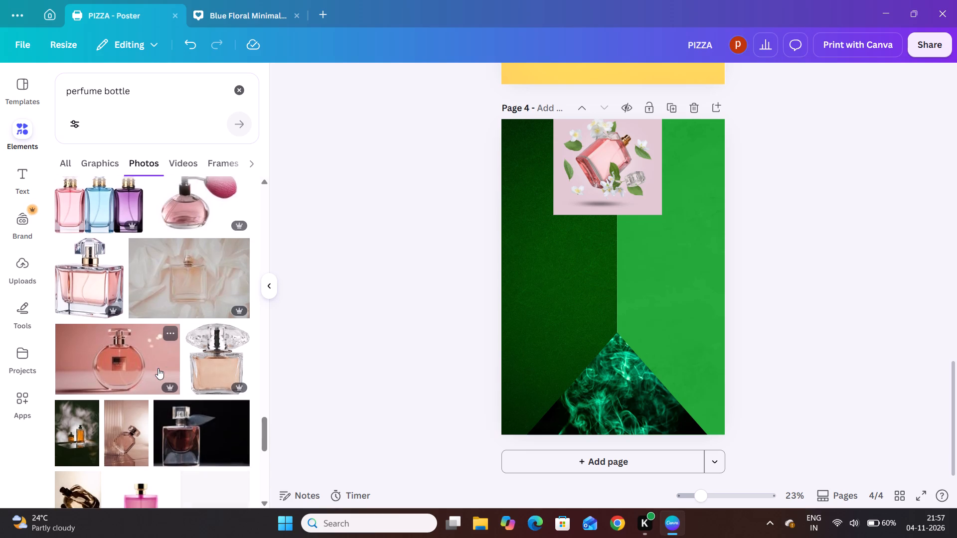
scroll(158, 368, "down", 5)
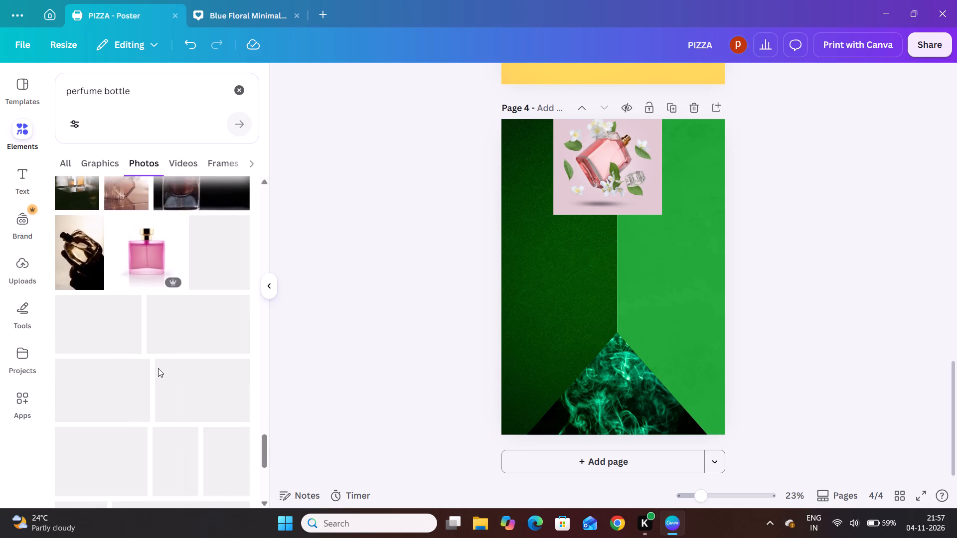
scroll(158, 368, "down", 2)
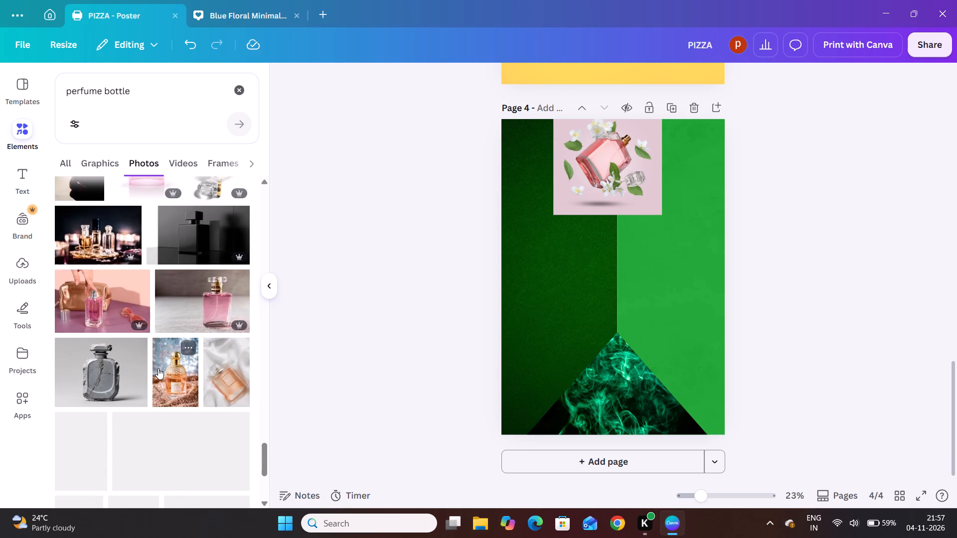
scroll(158, 368, "down", 2)
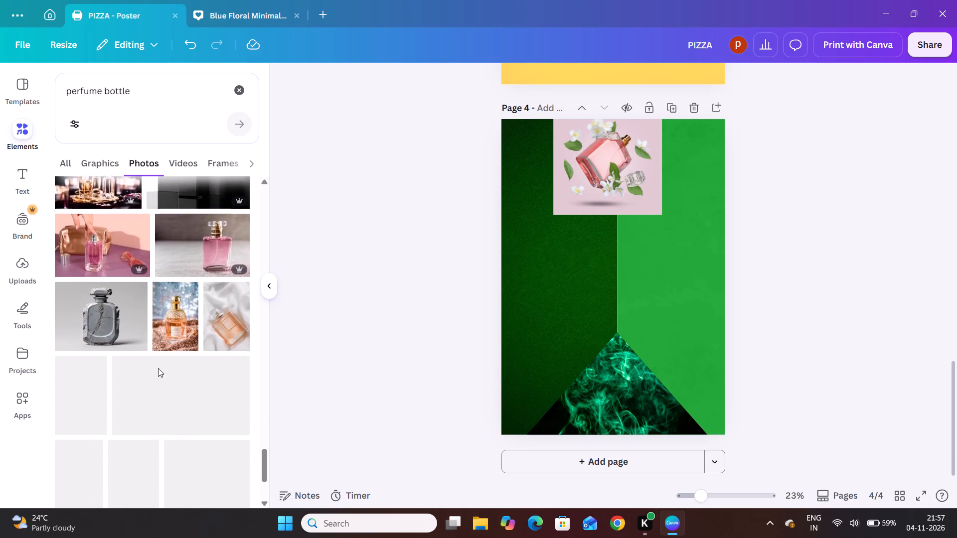
scroll(158, 368, "down", 3)
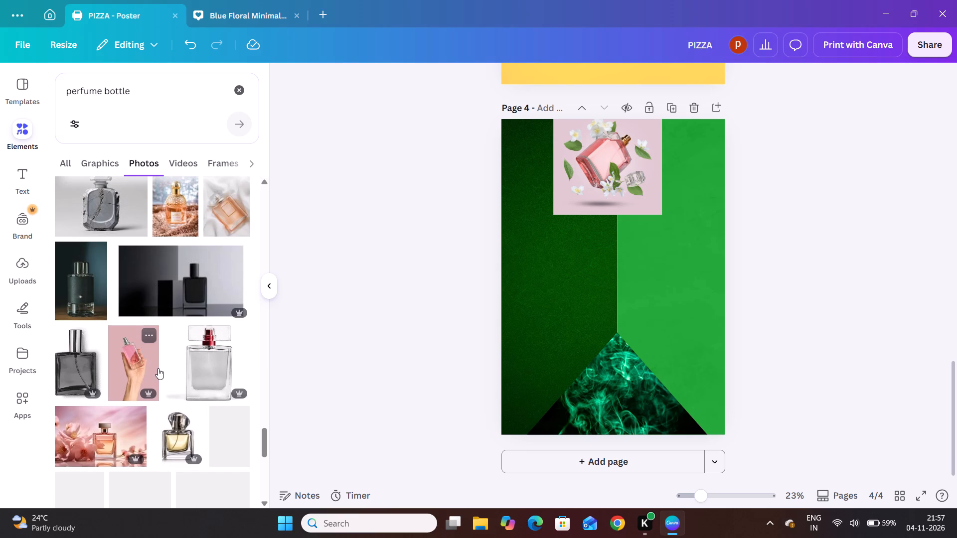
scroll(158, 368, "down", 2)
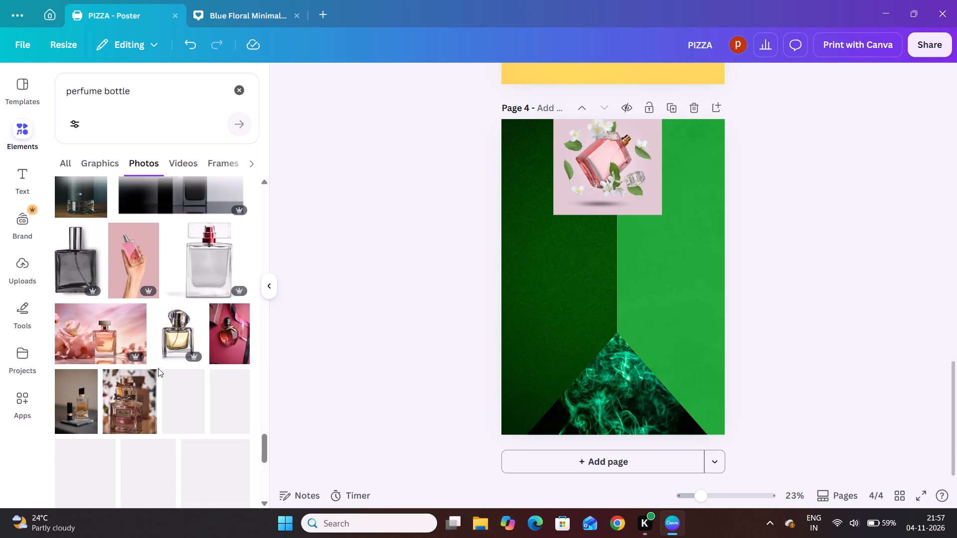
scroll(158, 368, "down", 2)
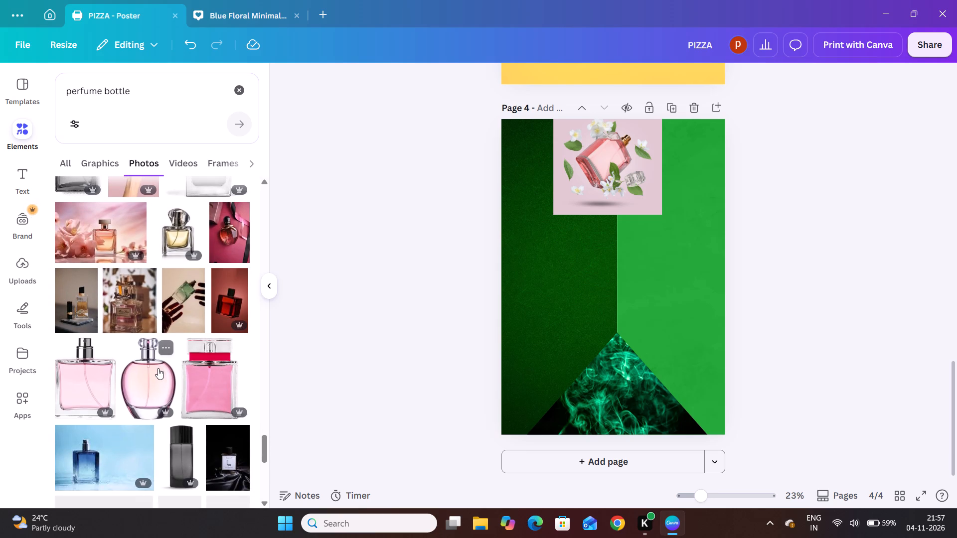
scroll(158, 368, "down", 1)
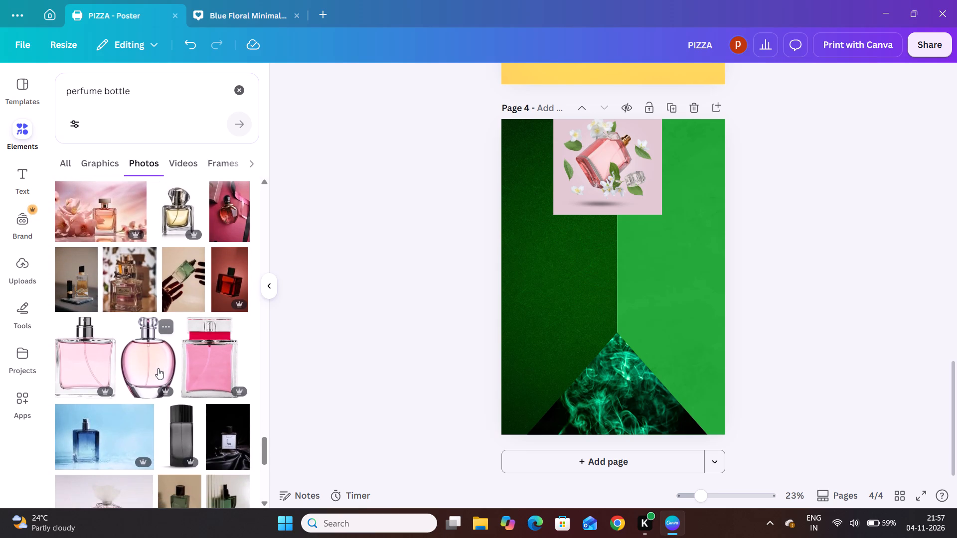
scroll(162, 354, "down", 1)
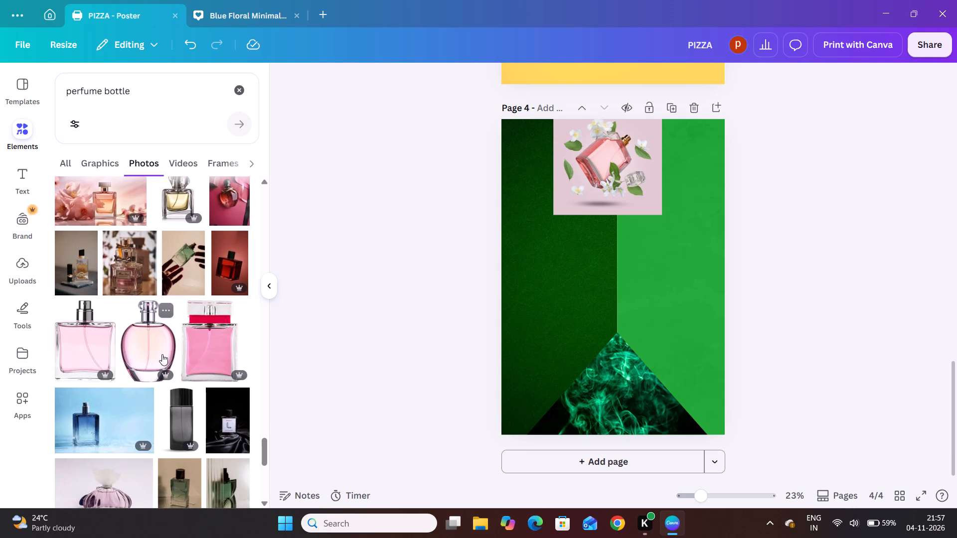
scroll(162, 354, "down", 1)
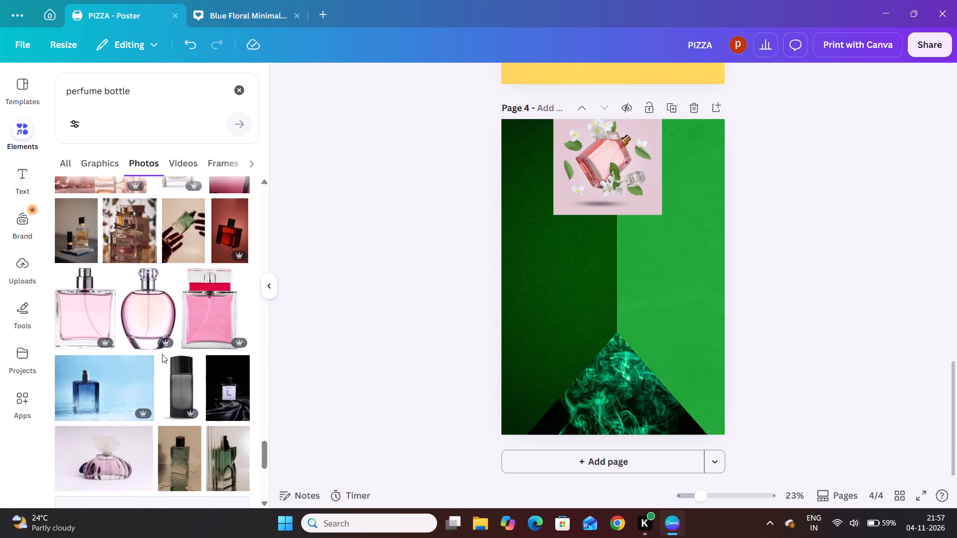
scroll(162, 354, "down", 3)
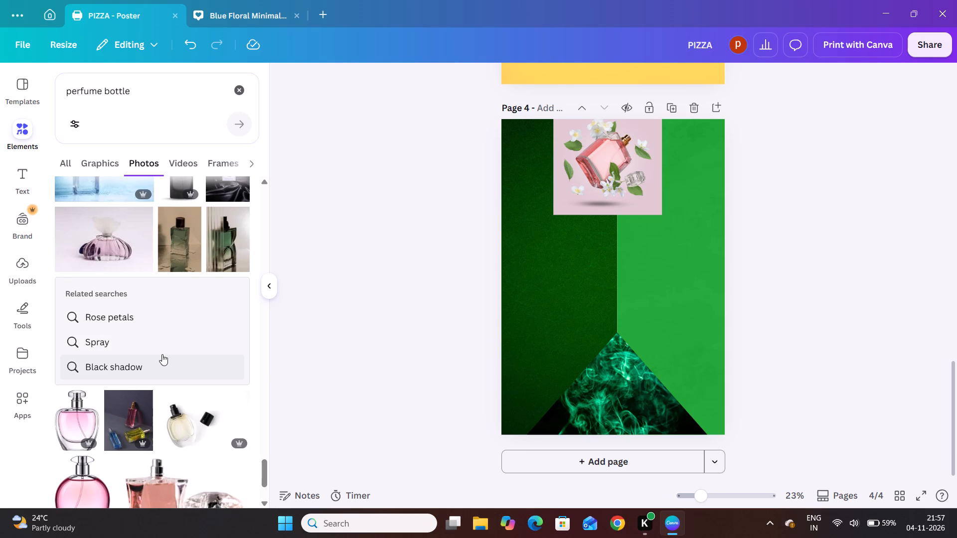
scroll(162, 354, "down", 2)
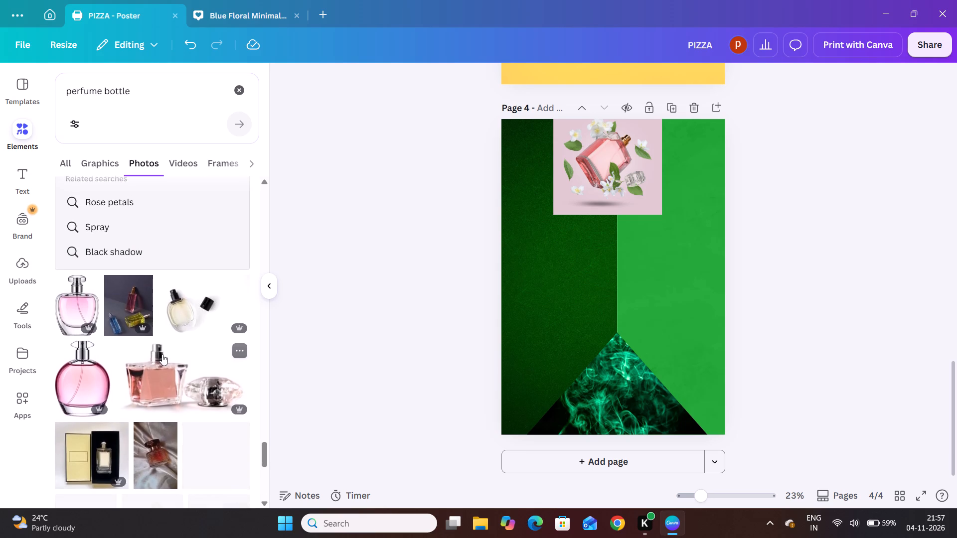
scroll(162, 354, "down", 3)
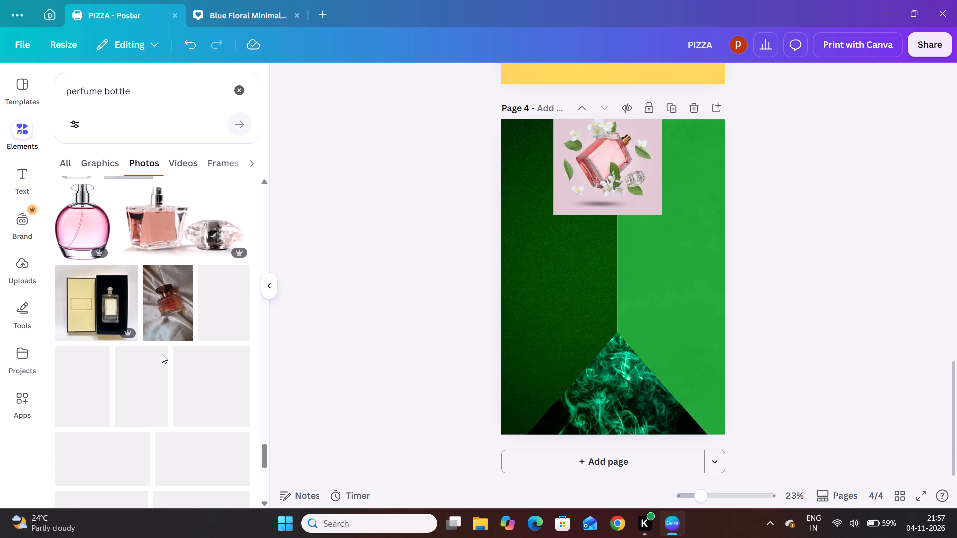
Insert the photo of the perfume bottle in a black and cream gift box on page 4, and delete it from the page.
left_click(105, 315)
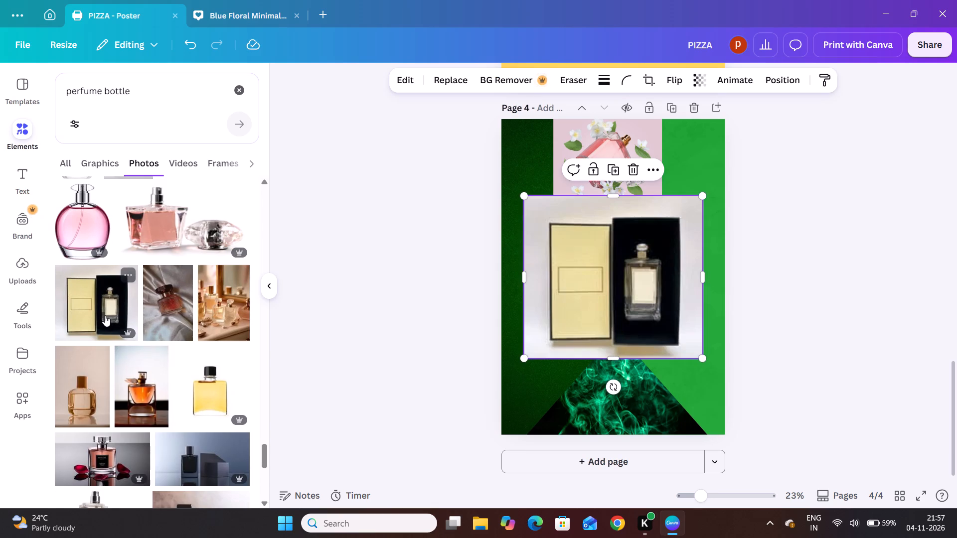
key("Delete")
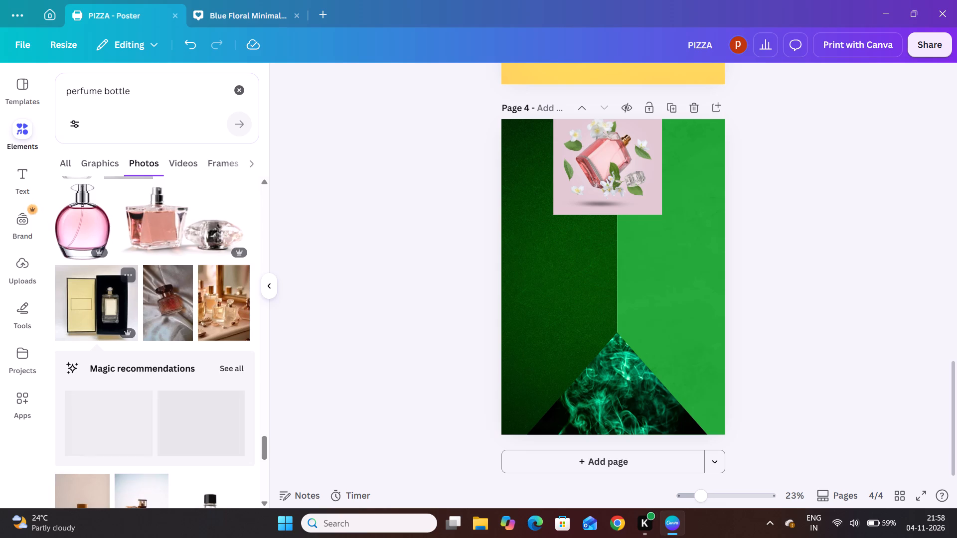
Browse further down the "perfume bottle" photo results for a bottle cut-out that suits the green poster.
scroll(123, 366, "down", 4)
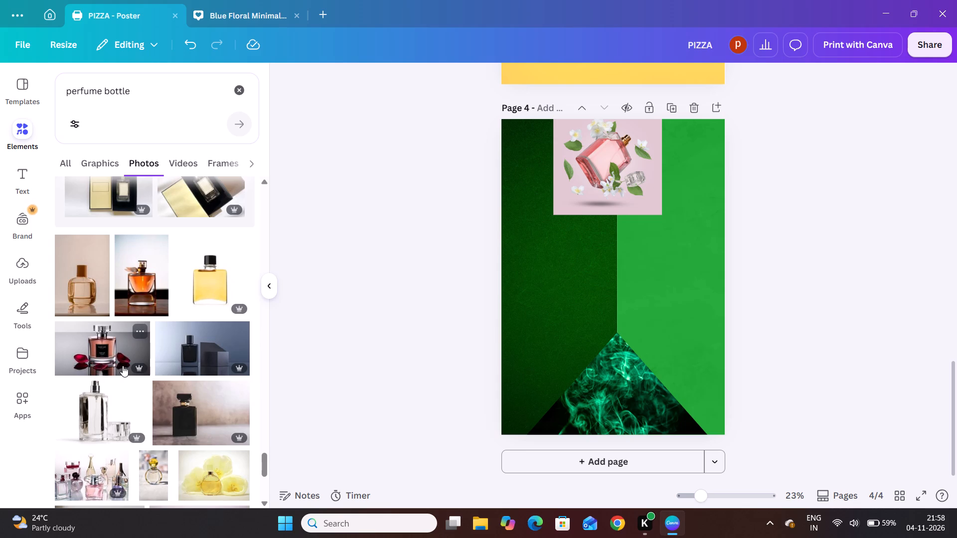
scroll(123, 366, "down", 1)
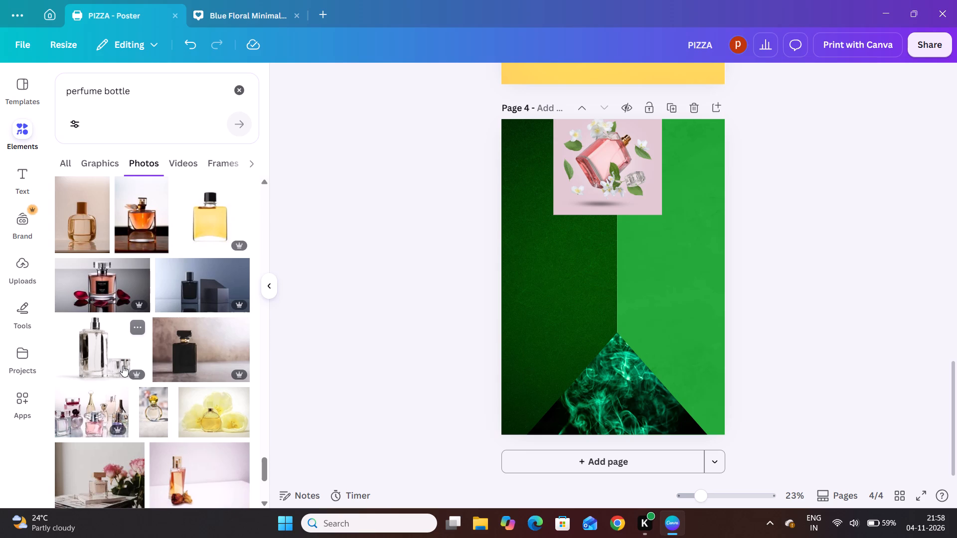
scroll(123, 366, "down", 1)
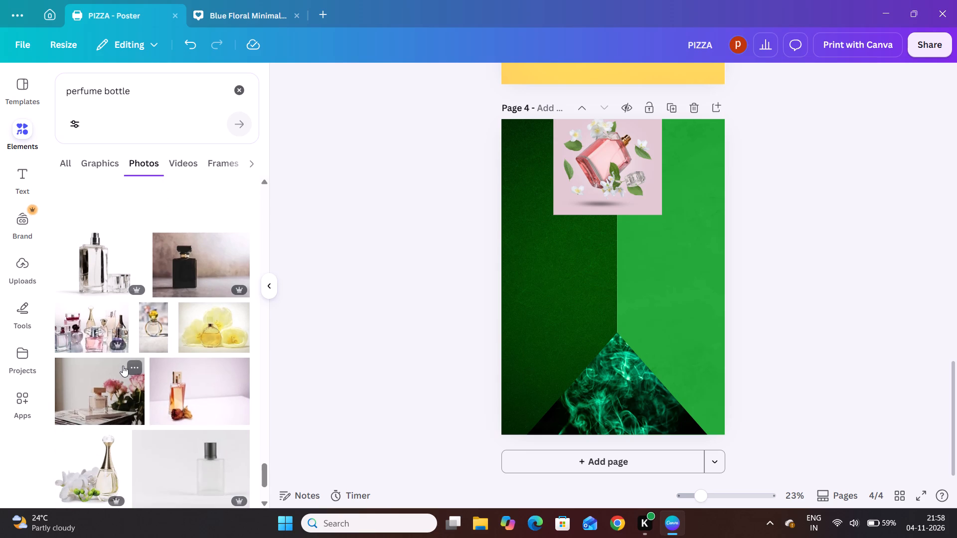
scroll(123, 366, "down", 1)
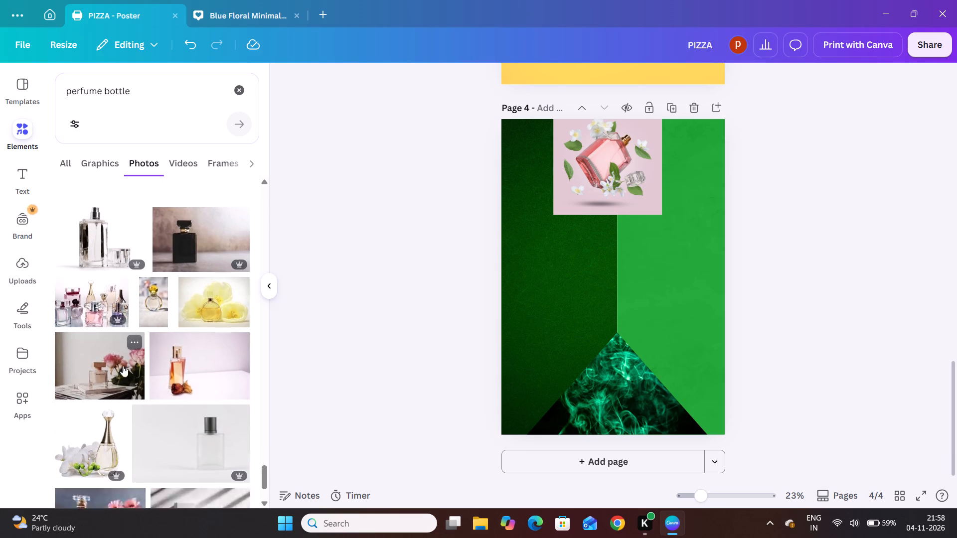
scroll(123, 366, "down", 1)
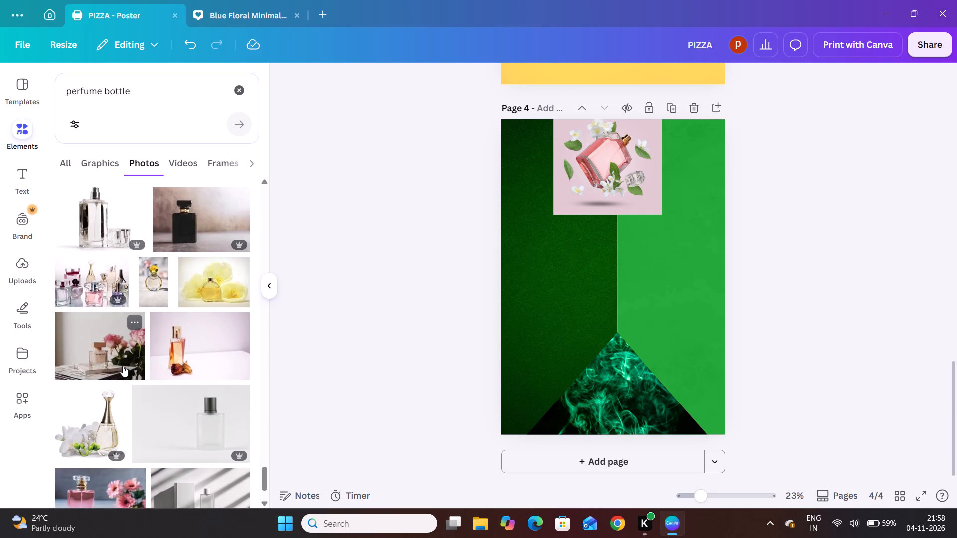
scroll(123, 366, "down", 2)
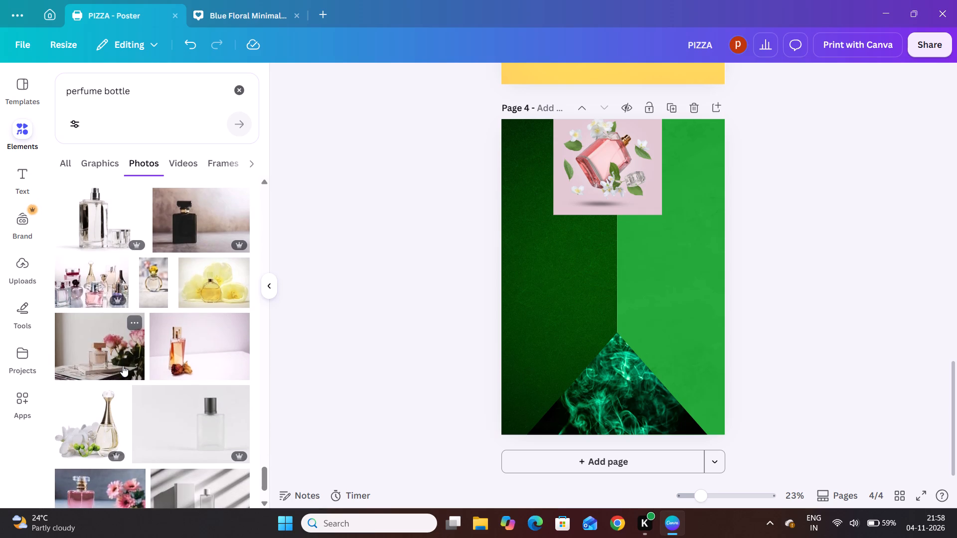
scroll(123, 366, "down", 3)
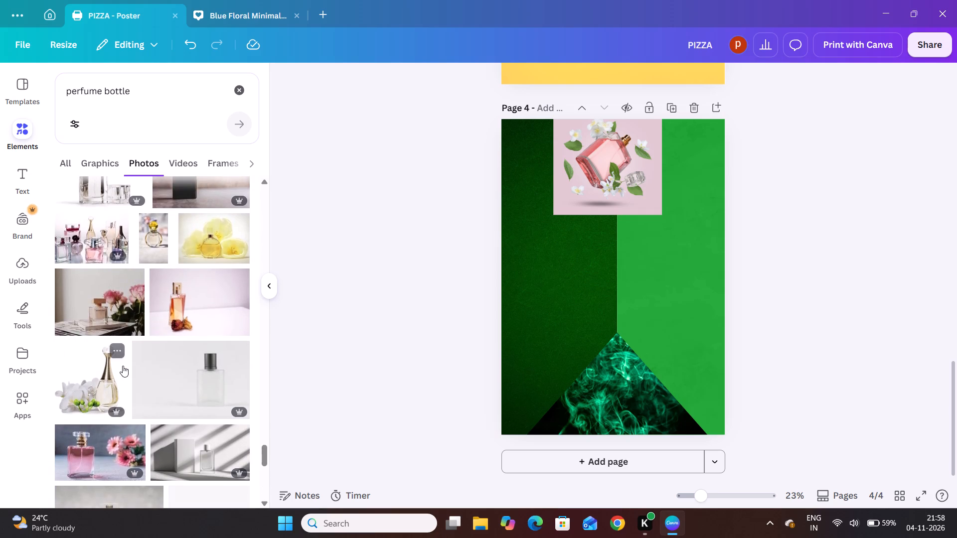
scroll(123, 366, "down", 1)
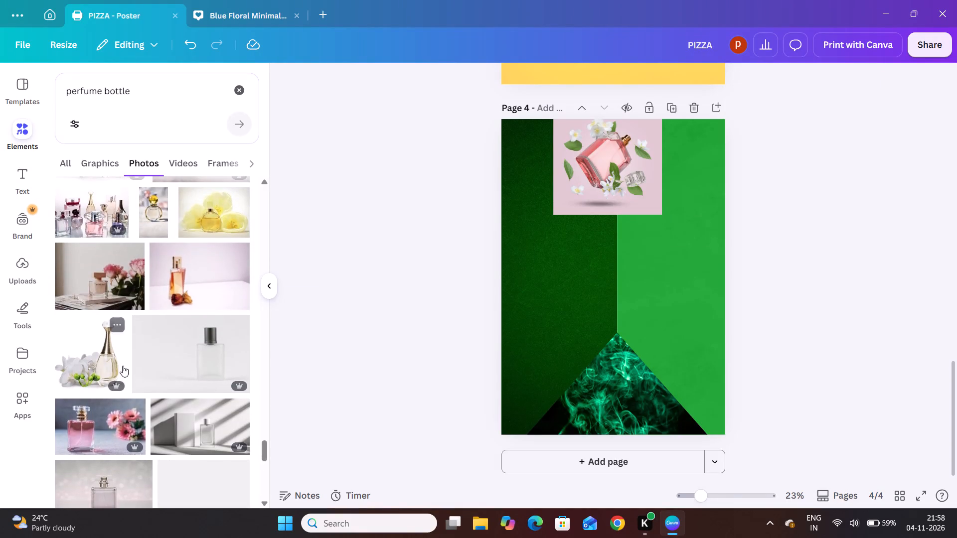
scroll(123, 366, "down", 3)
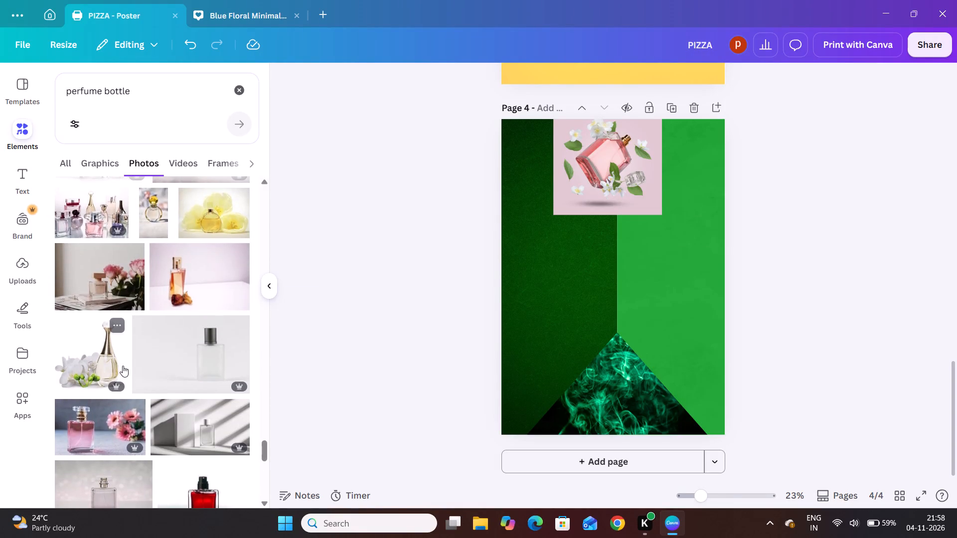
scroll(123, 366, "down", 1)
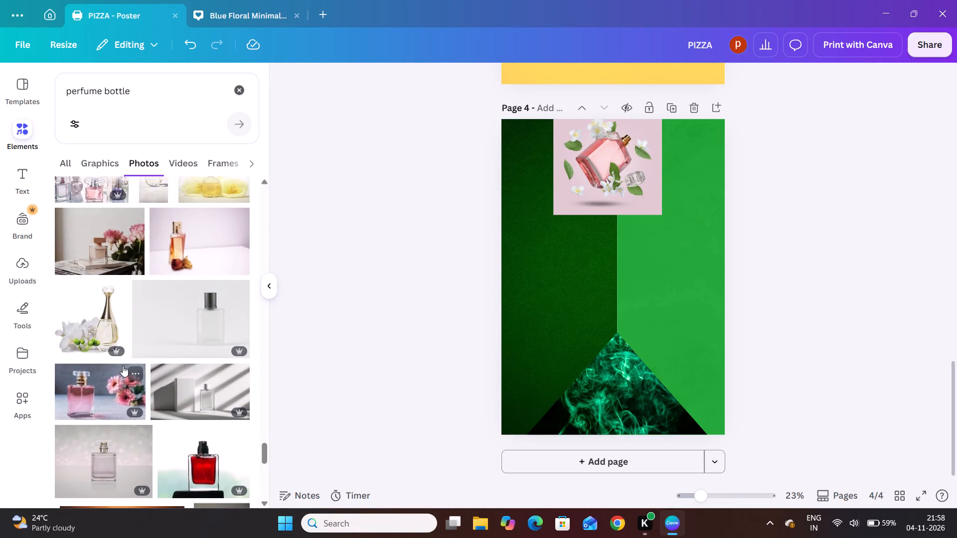
scroll(123, 366, "down", 1)
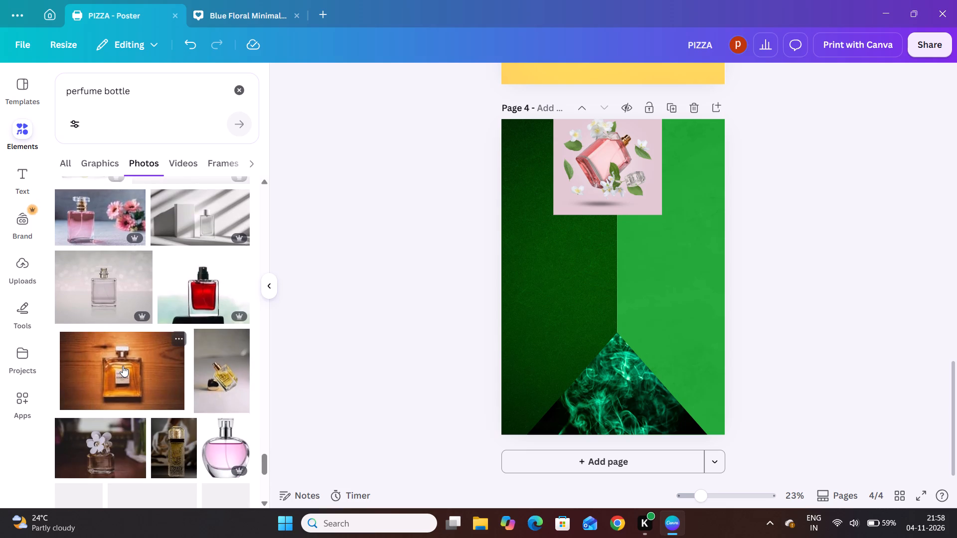
scroll(123, 366, "down", 2)
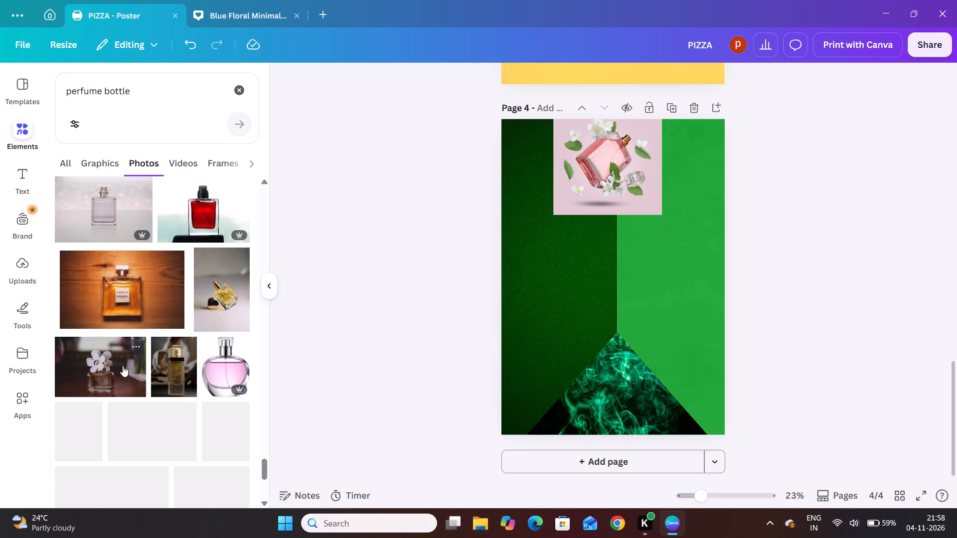
scroll(123, 366, "down", 3)
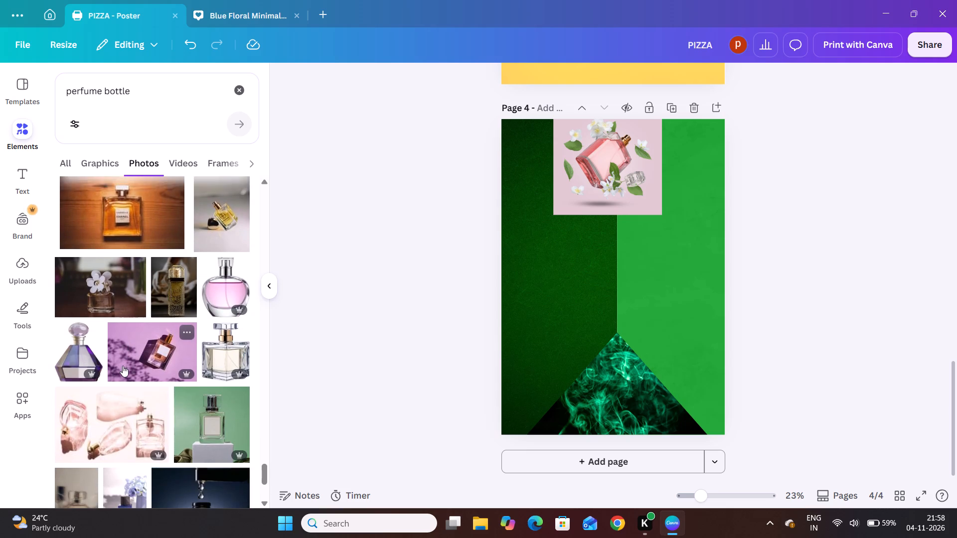
scroll(123, 366, "down", 2)
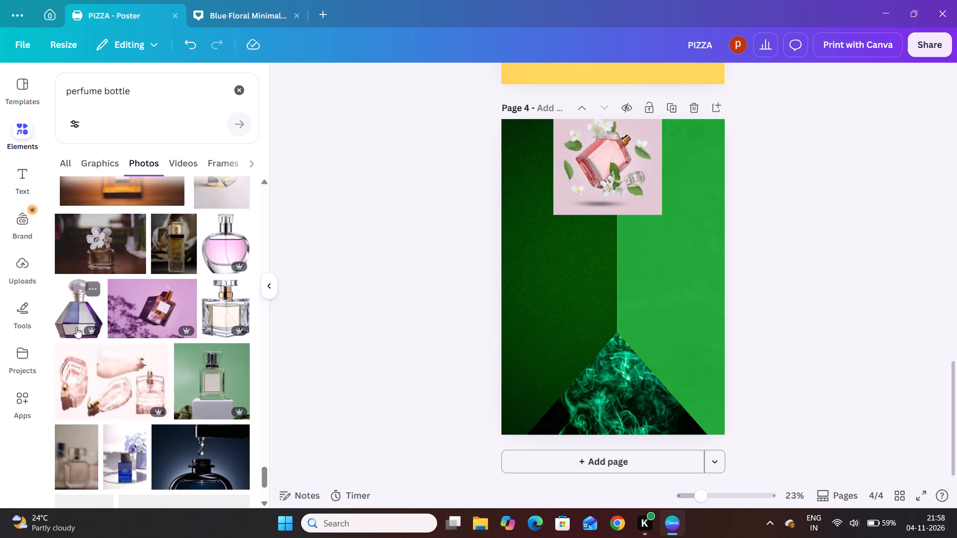
Insert the faceted purple perfume bottle photo, shrink it to about half the page width, and stand it on the smoke triangle's tip.
left_click(74, 315)
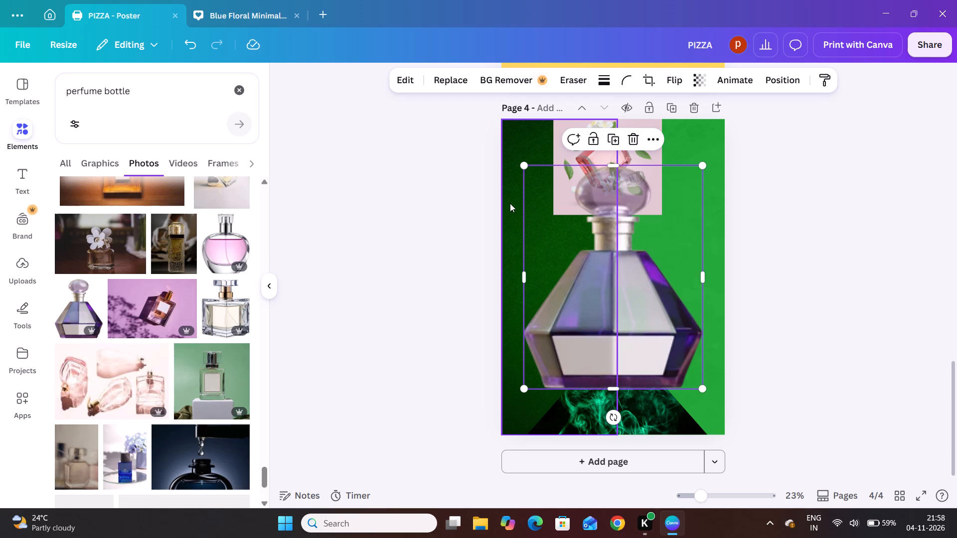
left_click_drag(526, 162, 579, 237)
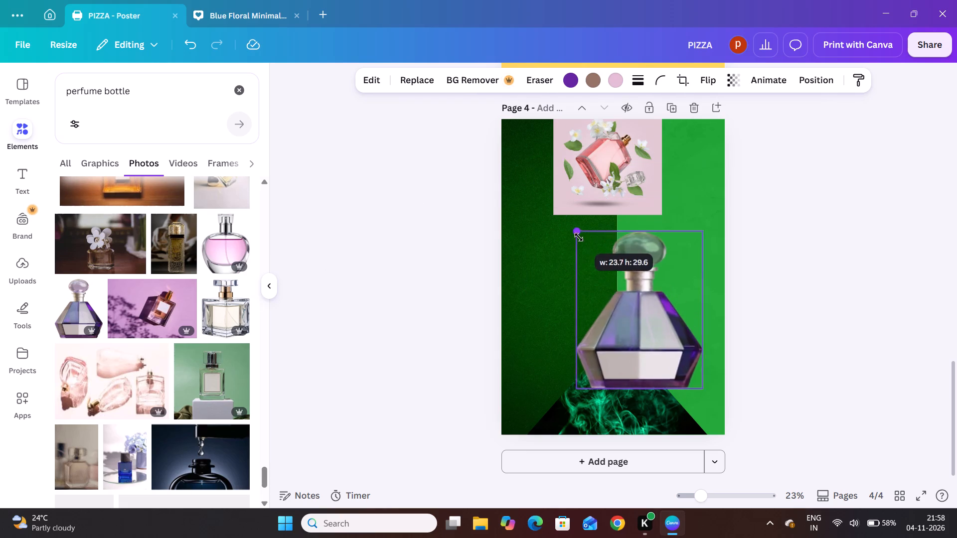
left_click_drag(579, 237, 593, 248)
left_click_drag(623, 296, 582, 252)
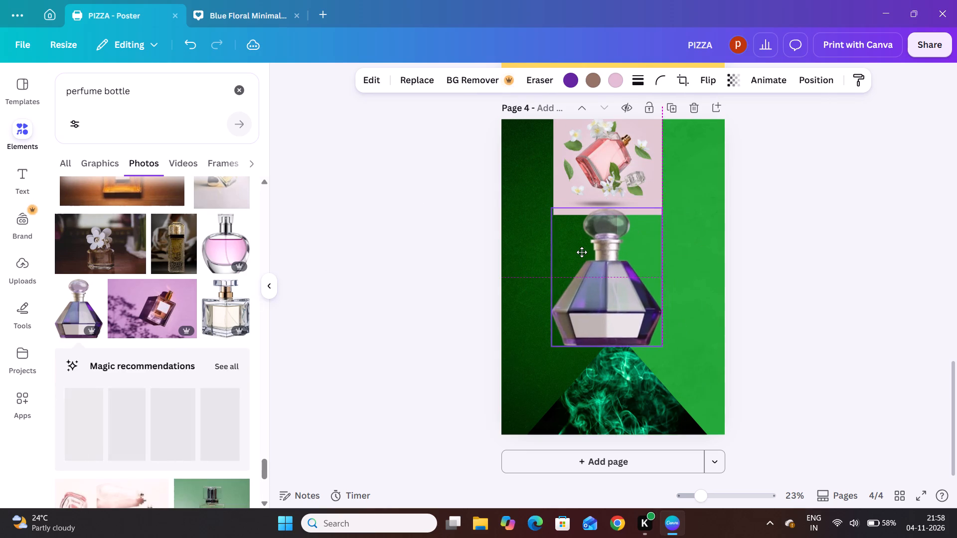
left_click_drag(582, 252, 597, 240)
left_click(415, 260)
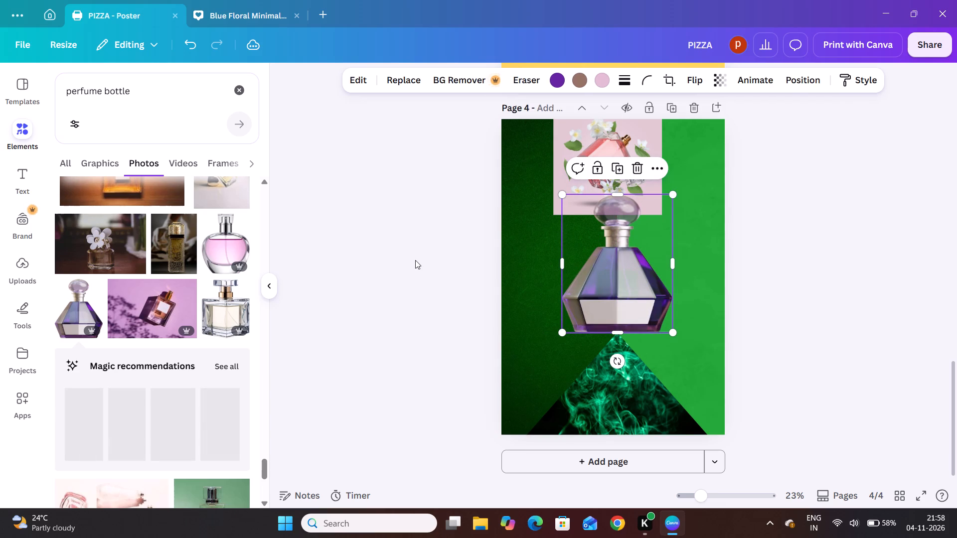
Delete the pink perfume bottle photo with white flowers from the top of page 4.
left_click(587, 142)
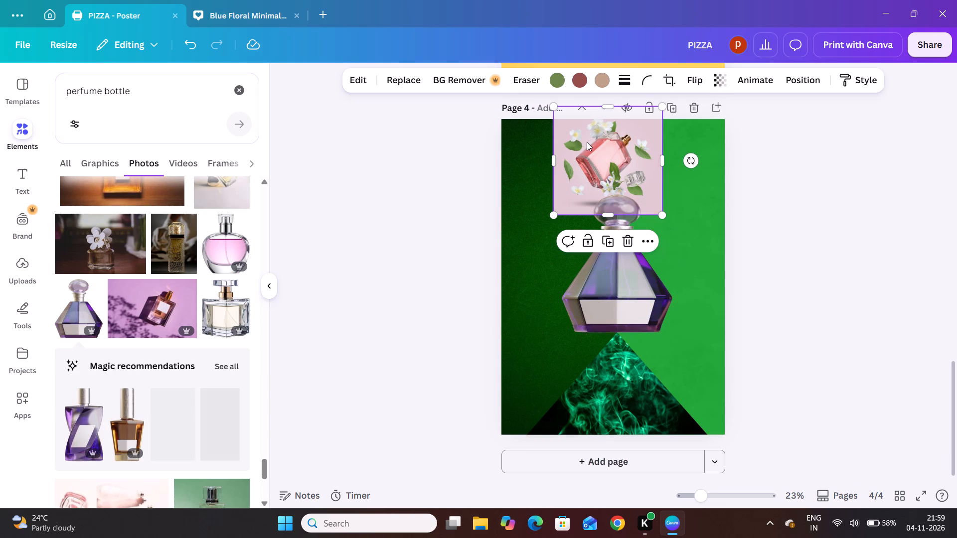
key("Delete")
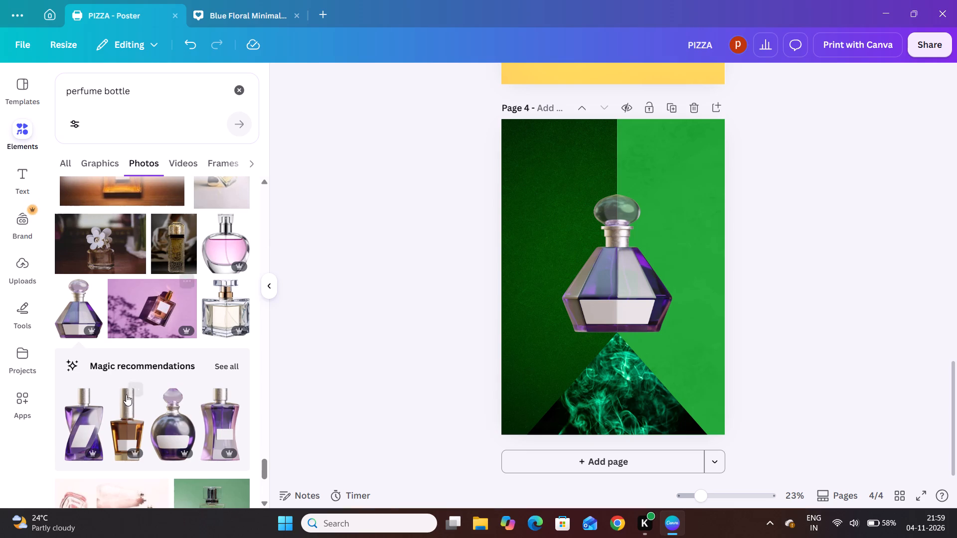
Browse further through the "perfume bottle" photo results for alternative bottle cut-outs that could suit the green poster.
scroll(94, 400, "down", 2)
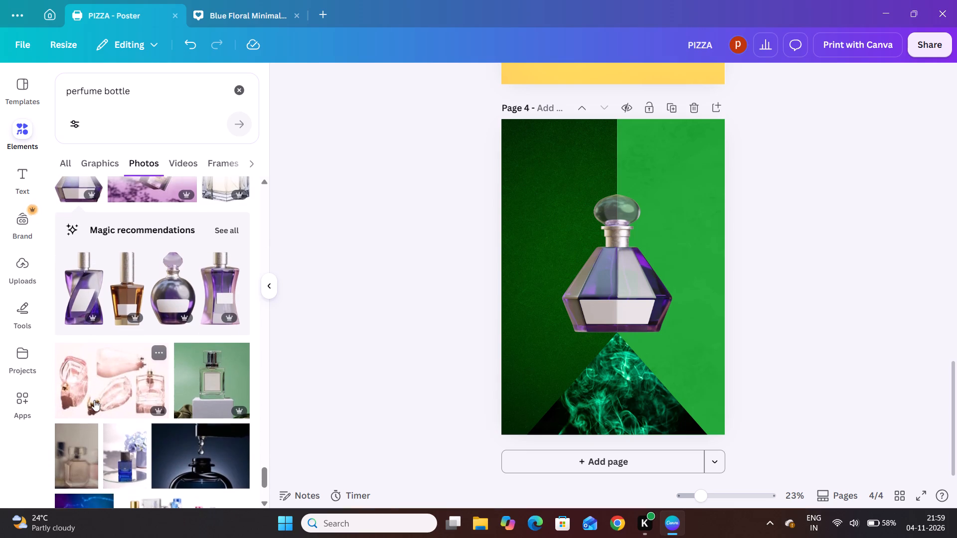
scroll(94, 400, "down", 2)
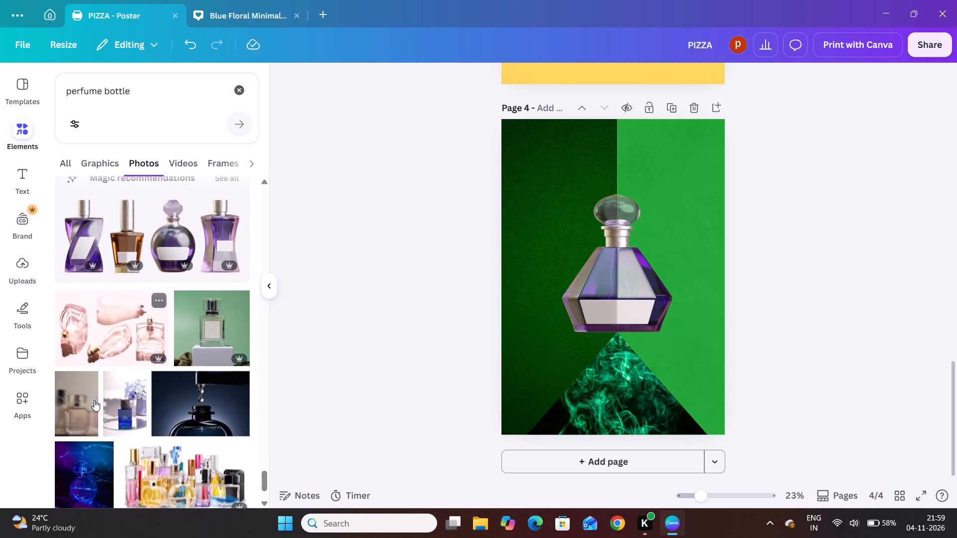
scroll(94, 400, "down", 1)
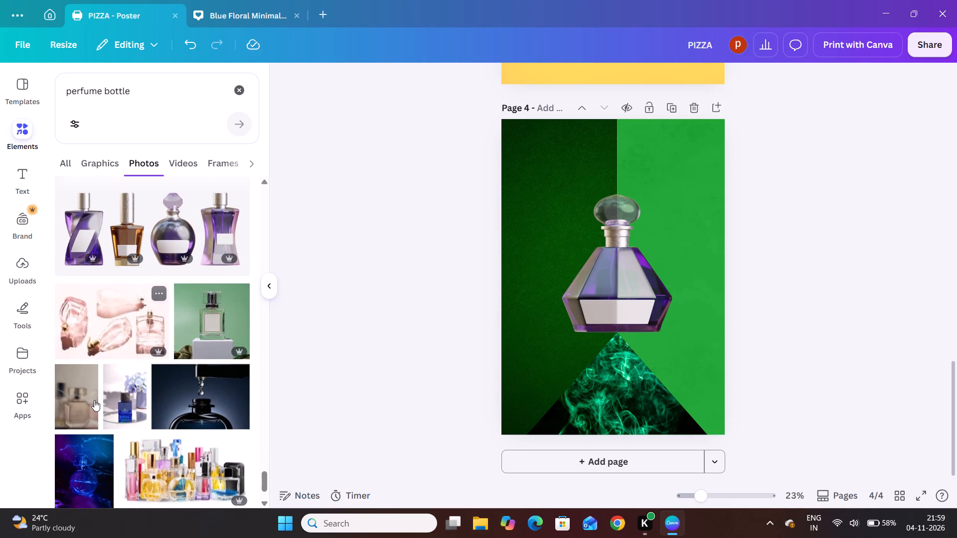
scroll(94, 400, "down", 2)
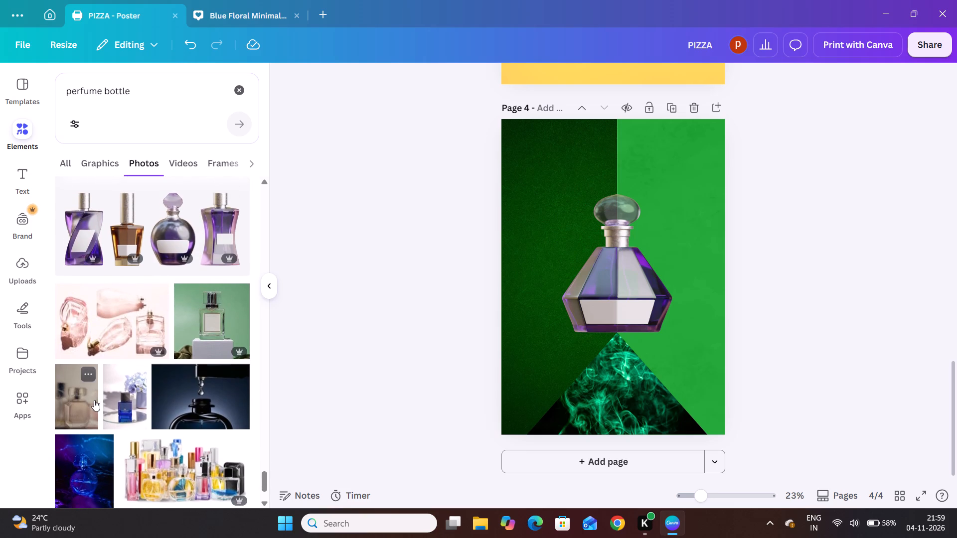
scroll(94, 400, "down", 1)
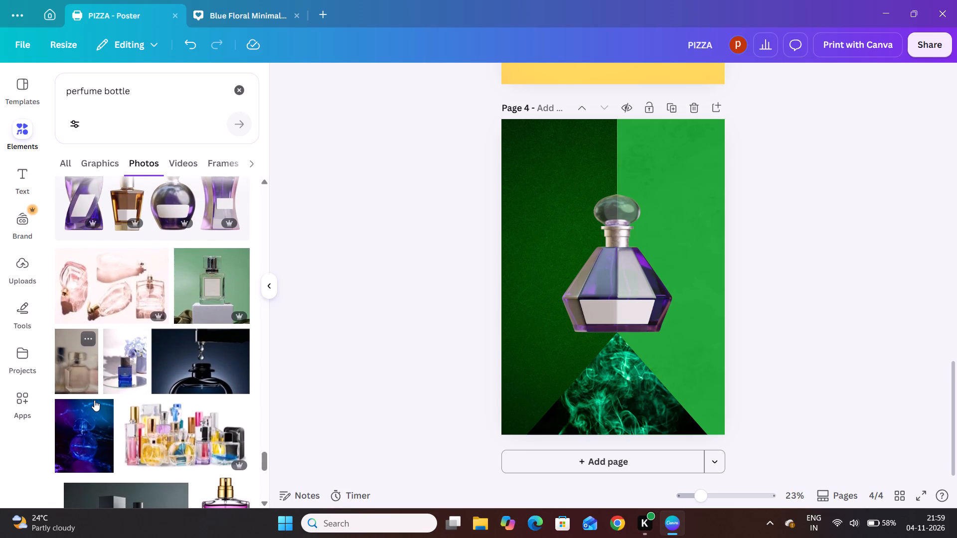
scroll(94, 400, "down", 2)
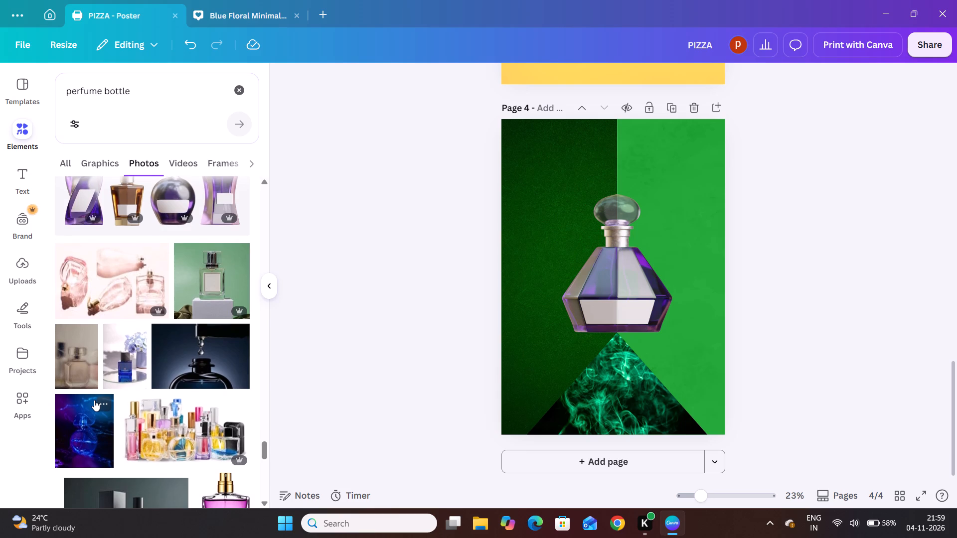
scroll(94, 400, "down", 2)
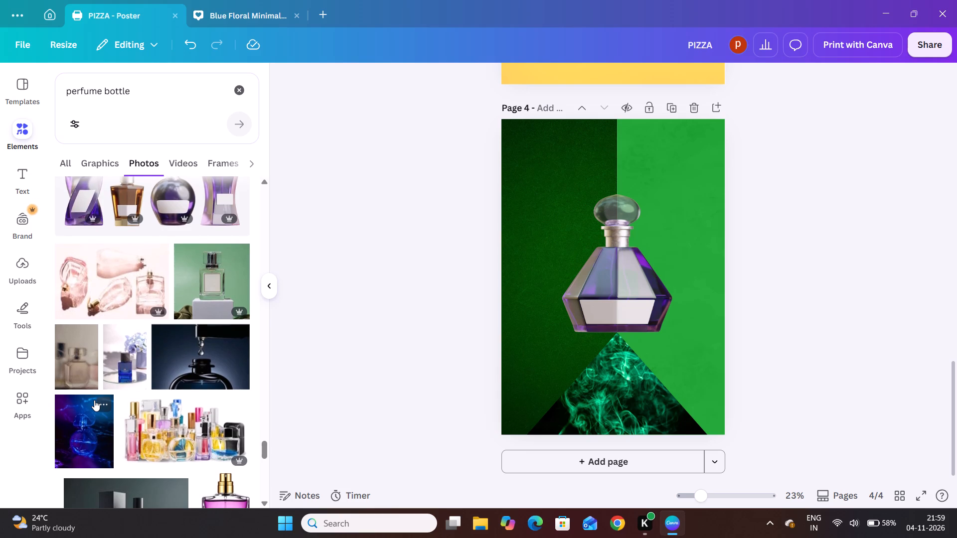
scroll(94, 400, "down", 2)
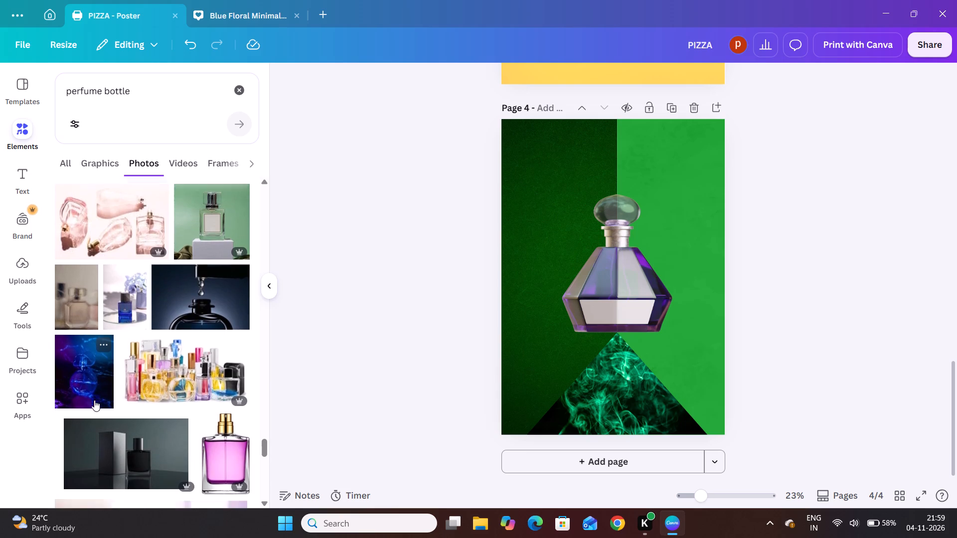
scroll(94, 400, "down", 1)
scroll(94, 400, "up", 1)
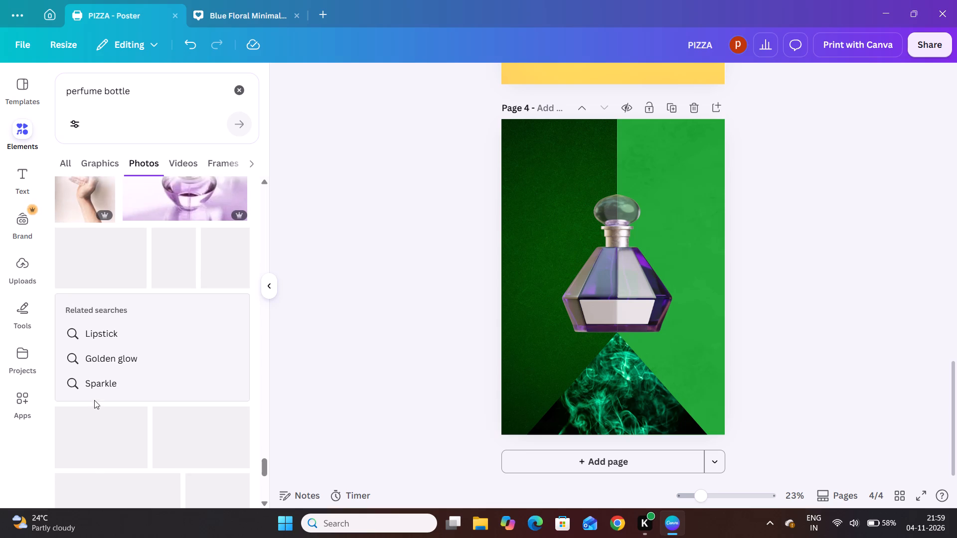
scroll(94, 400, "up", 1)
scroll(94, 400, "down", 1)
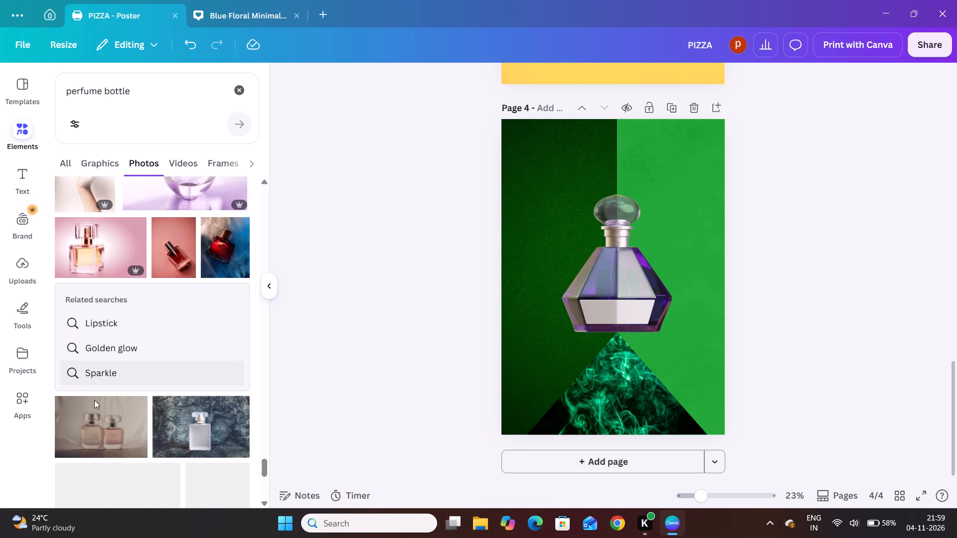
scroll(94, 400, "down", 3)
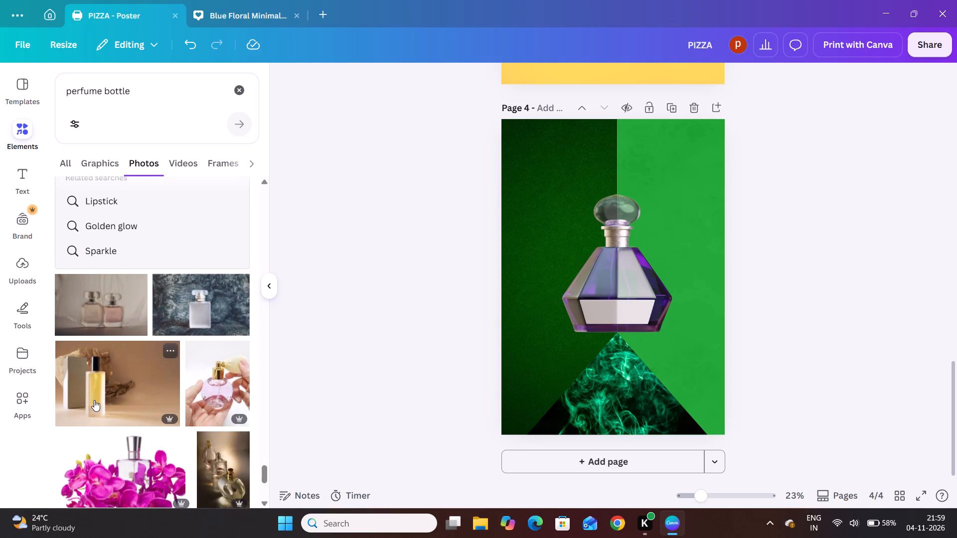
scroll(94, 400, "down", 2)
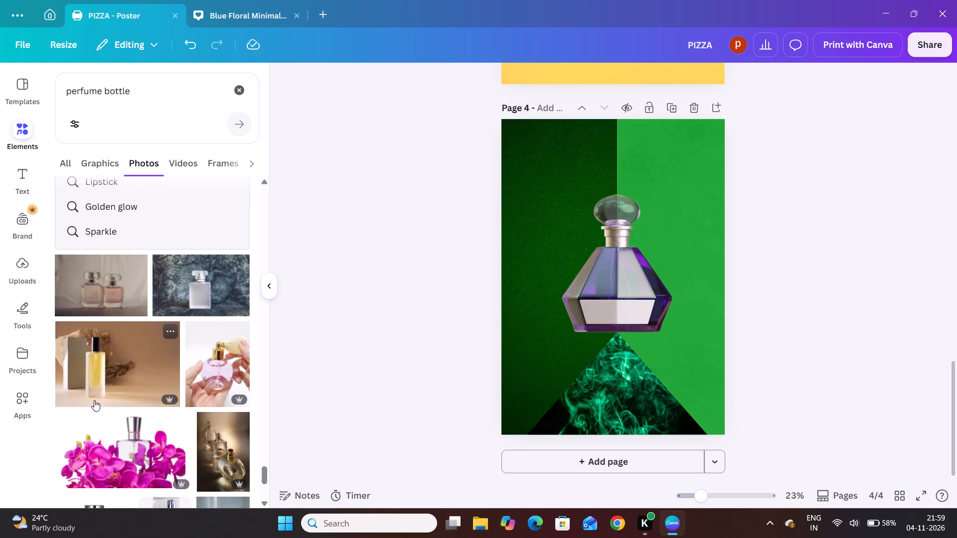
scroll(94, 400, "down", 3)
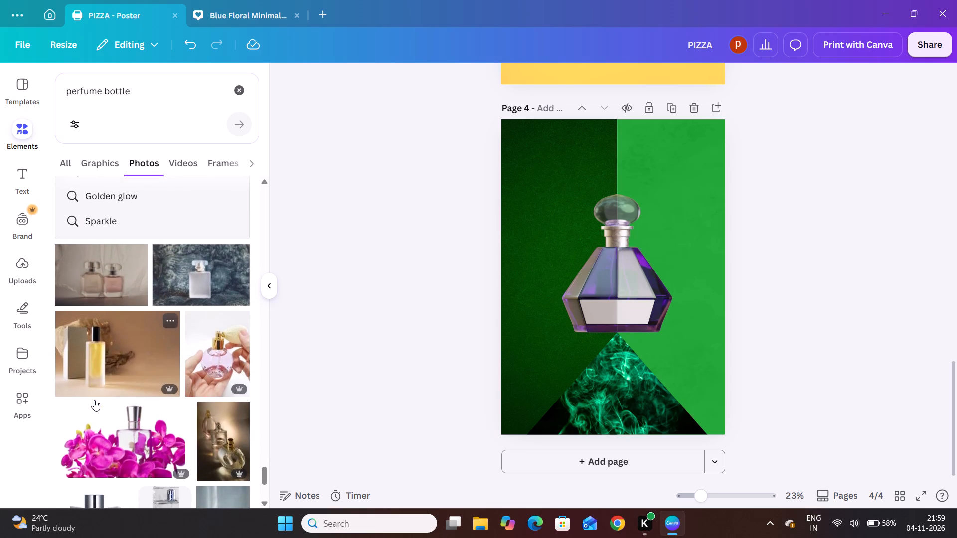
scroll(94, 400, "down", 3)
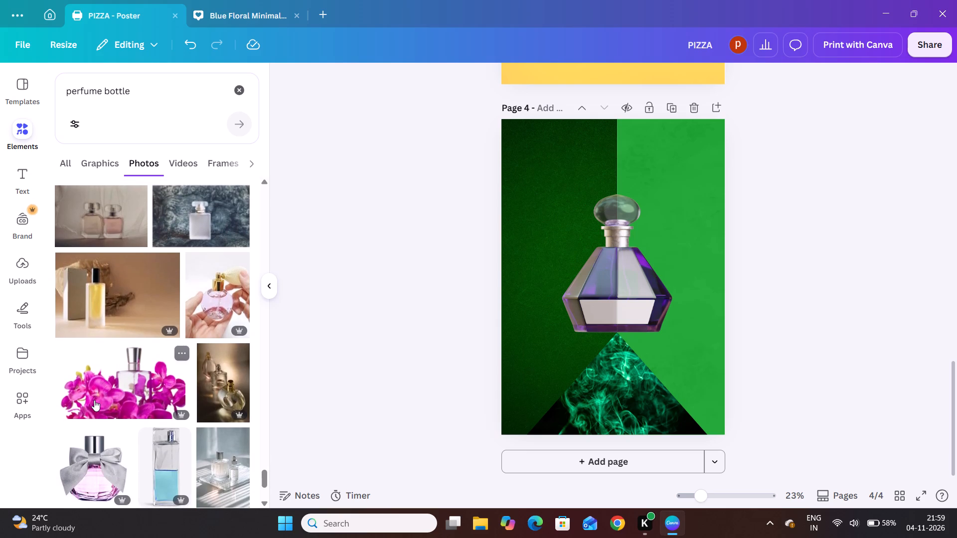
scroll(94, 400, "down", 2)
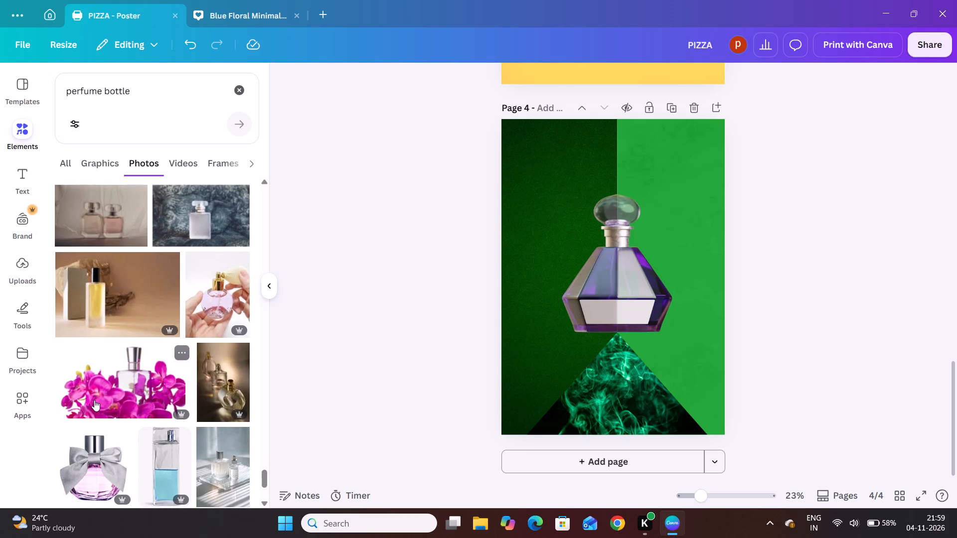
scroll(94, 400, "down", 1)
scroll(94, 400, "right", 1)
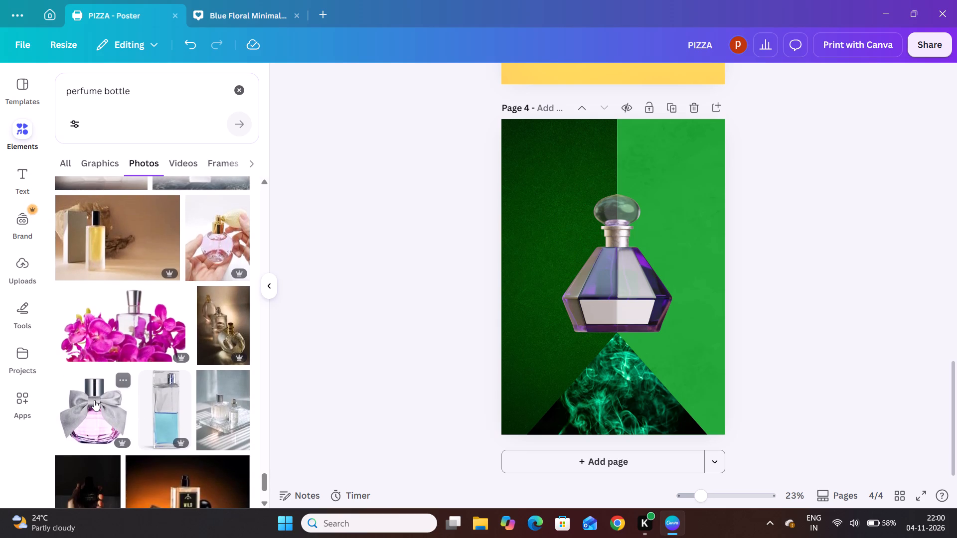
scroll(94, 400, "right", 2)
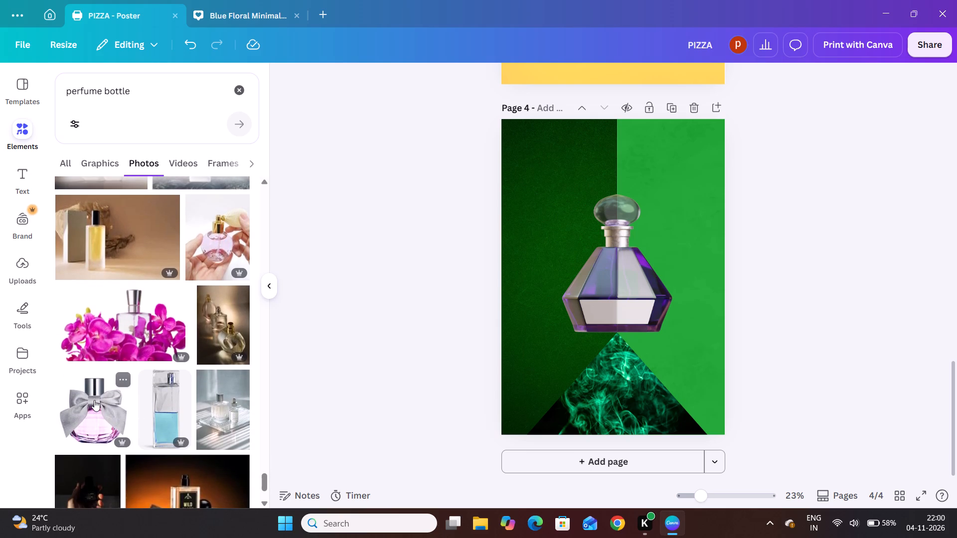
scroll(94, 400, "right", 1)
scroll(94, 400, "down", 1)
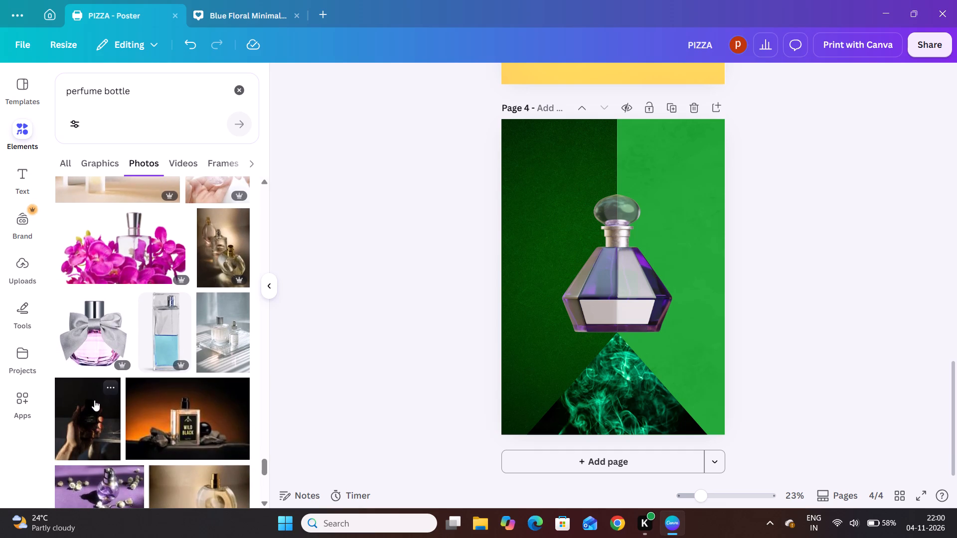
scroll(94, 400, "down", 1)
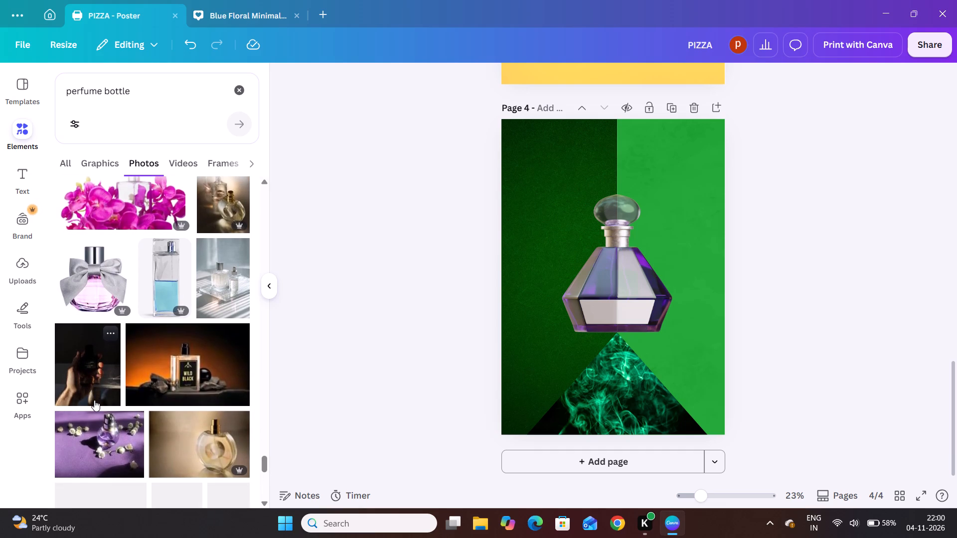
scroll(94, 400, "down", 2)
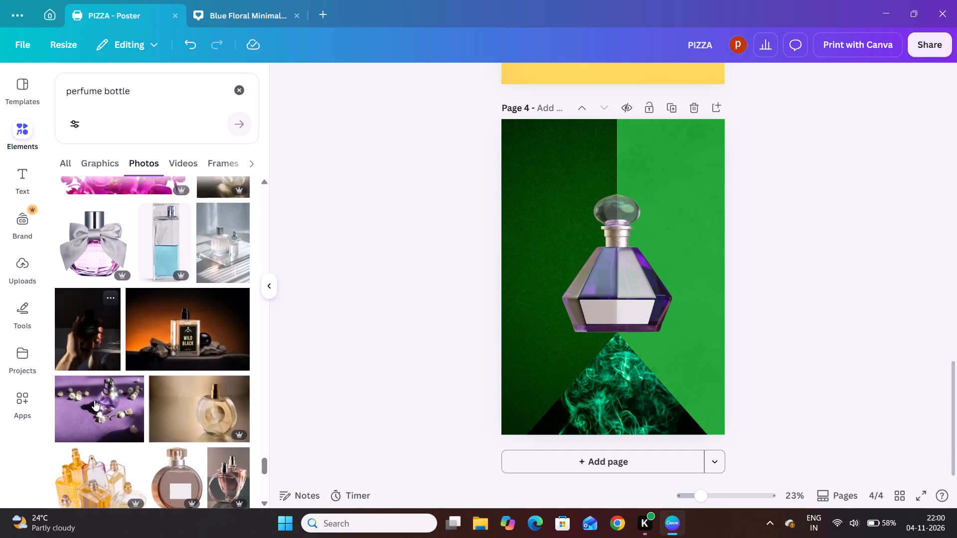
scroll(94, 400, "down", 3)
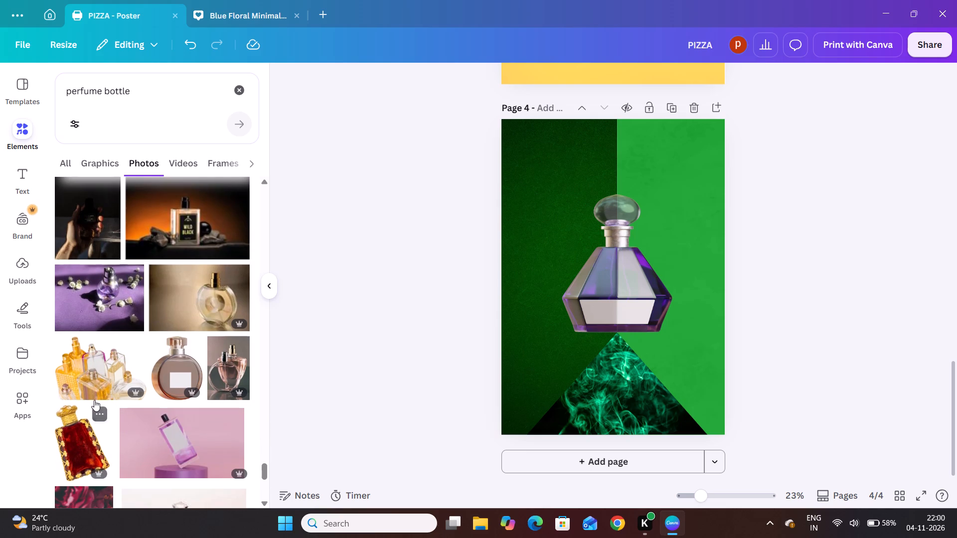
scroll(94, 400, "down", 1)
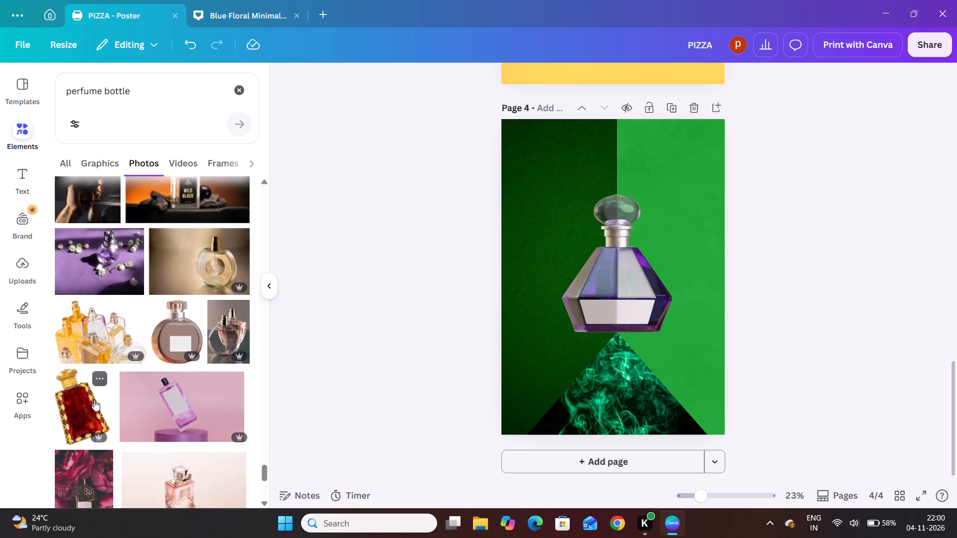
scroll(94, 400, "down", 2)
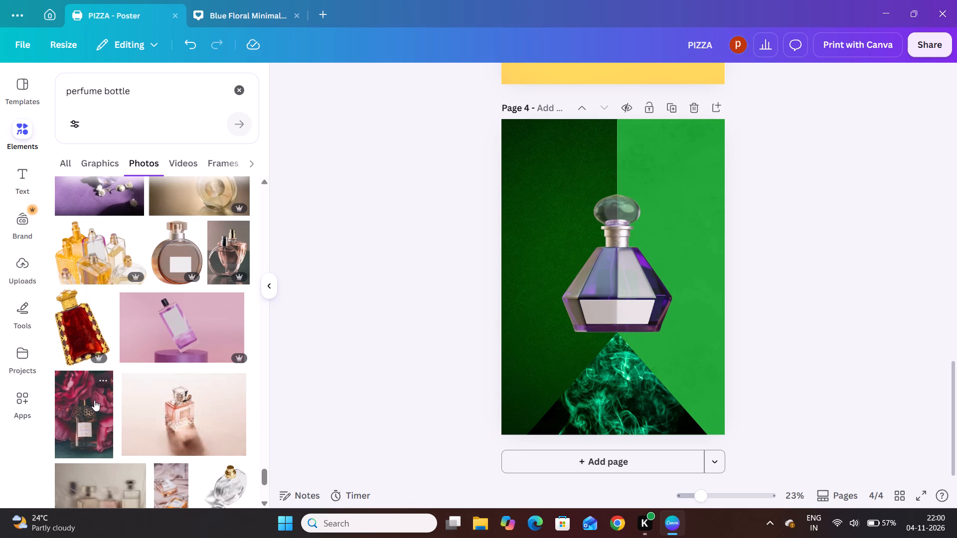
scroll(94, 400, "down", 2)
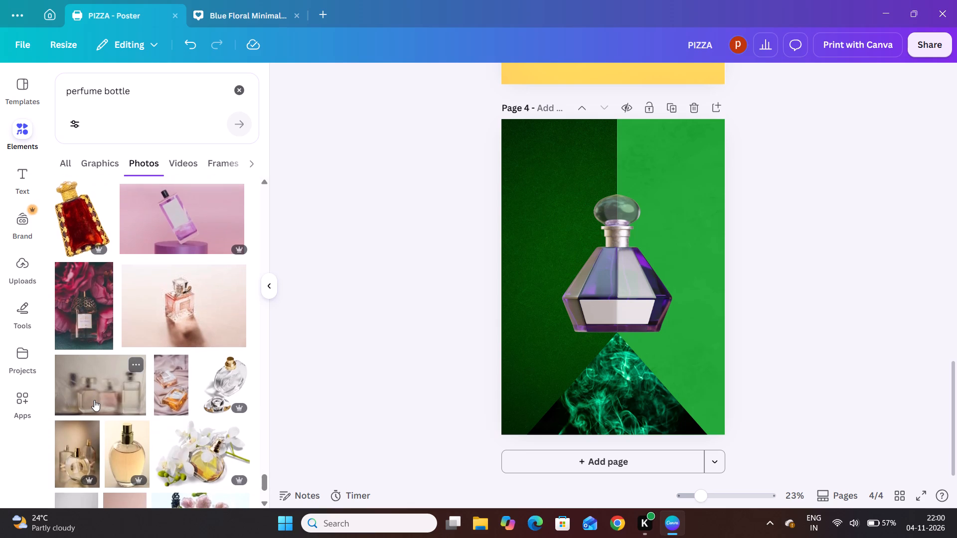
scroll(94, 400, "down", 5)
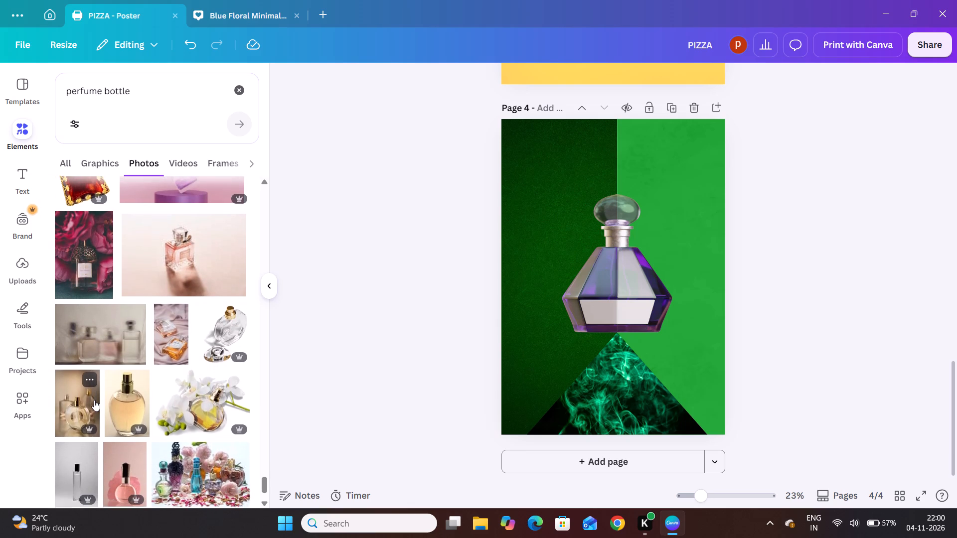
scroll(94, 400, "down", 2)
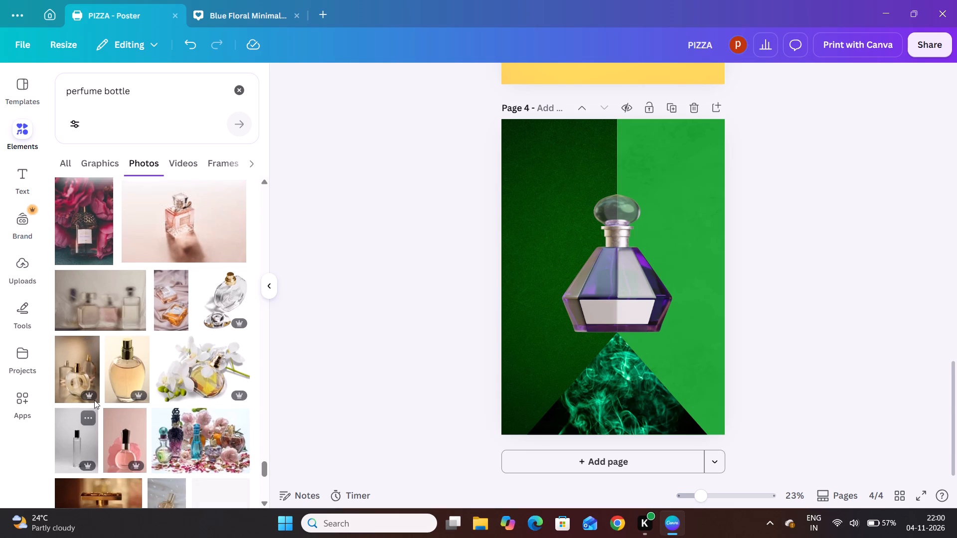
scroll(94, 400, "down", 3)
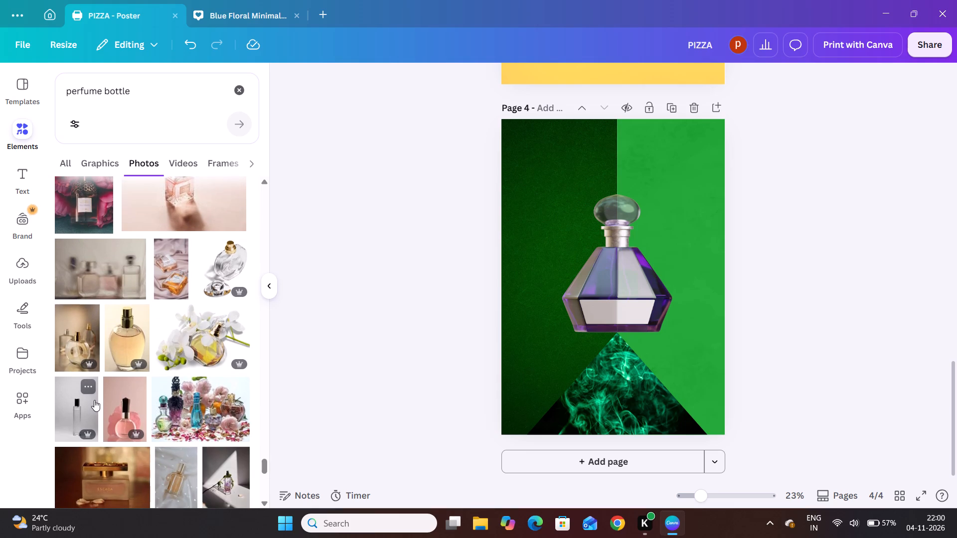
scroll(94, 400, "down", 1)
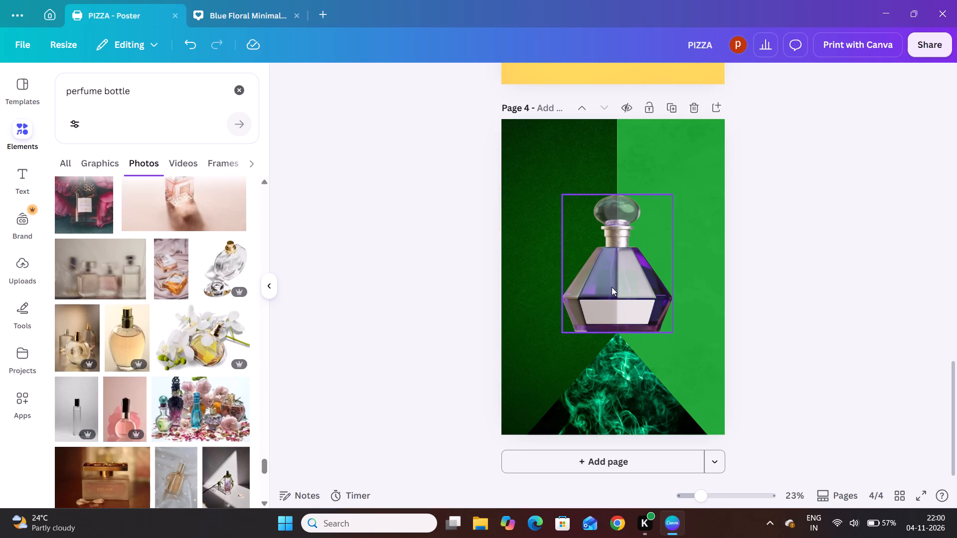
Set the transparency of the dark green half of page 4's background to 87.
left_click(535, 232)
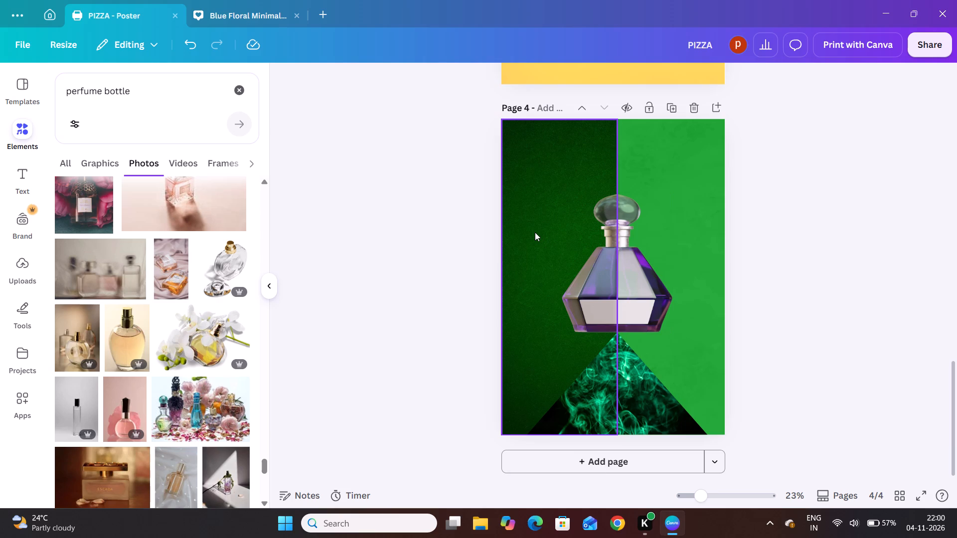
left_click(696, 81)
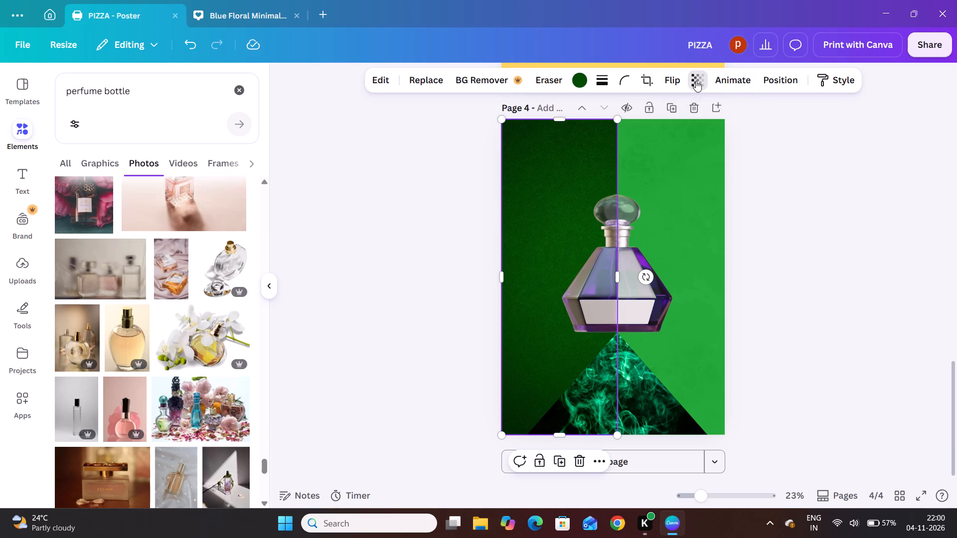
left_click(716, 130)
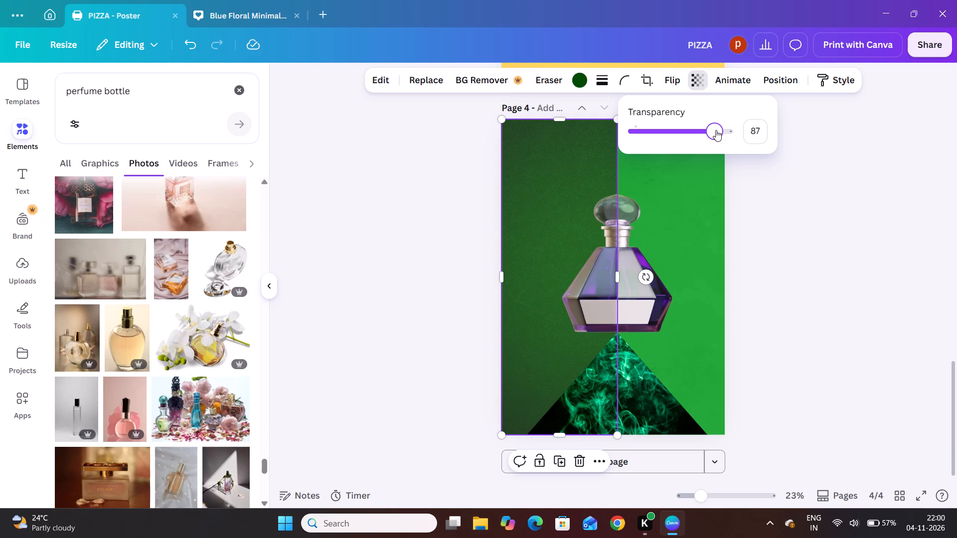
Set the transparency of the bright green half of page 4's background to 81.
left_click(673, 210)
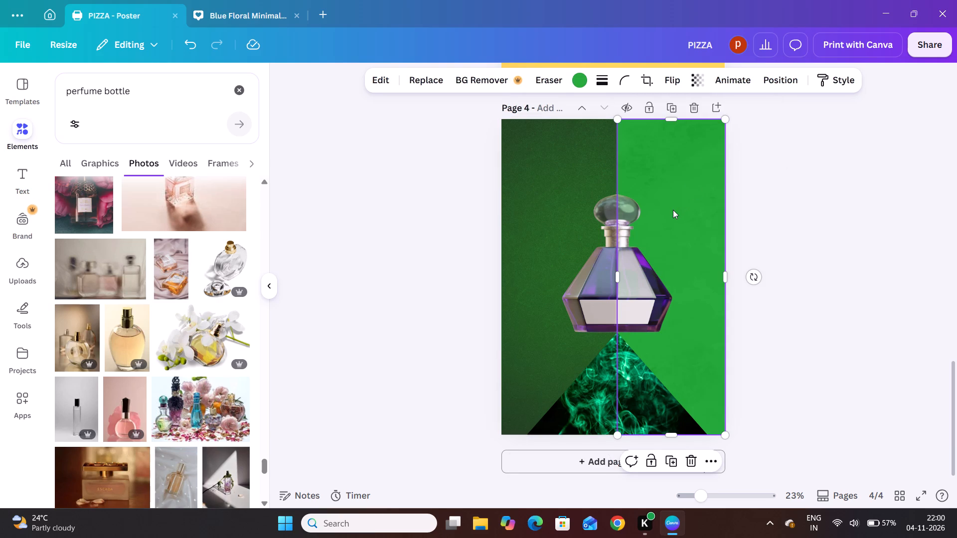
left_click(700, 81)
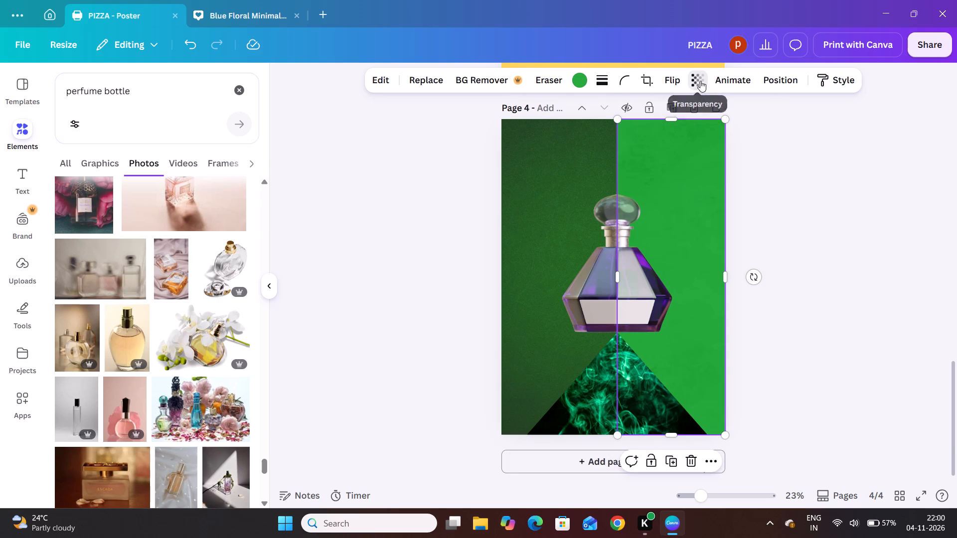
left_click(710, 133)
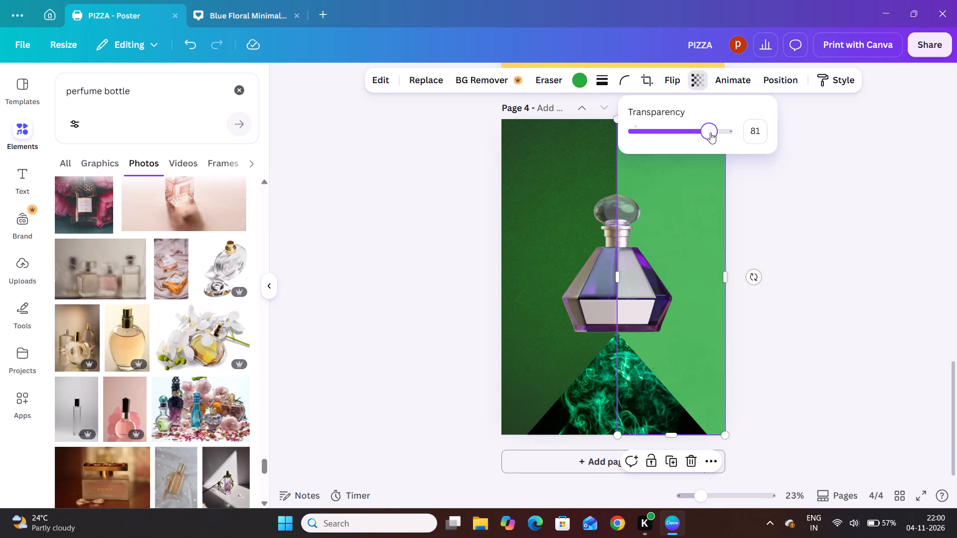
Set the transparency of the bright green half of page 4's background to 100.
left_click(772, 176)
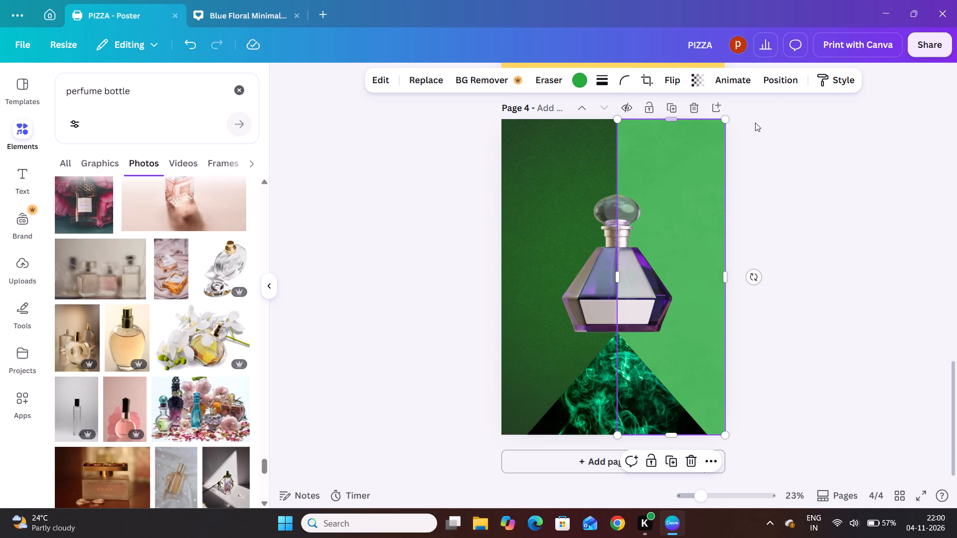
left_click(794, 148)
left_click(700, 206)
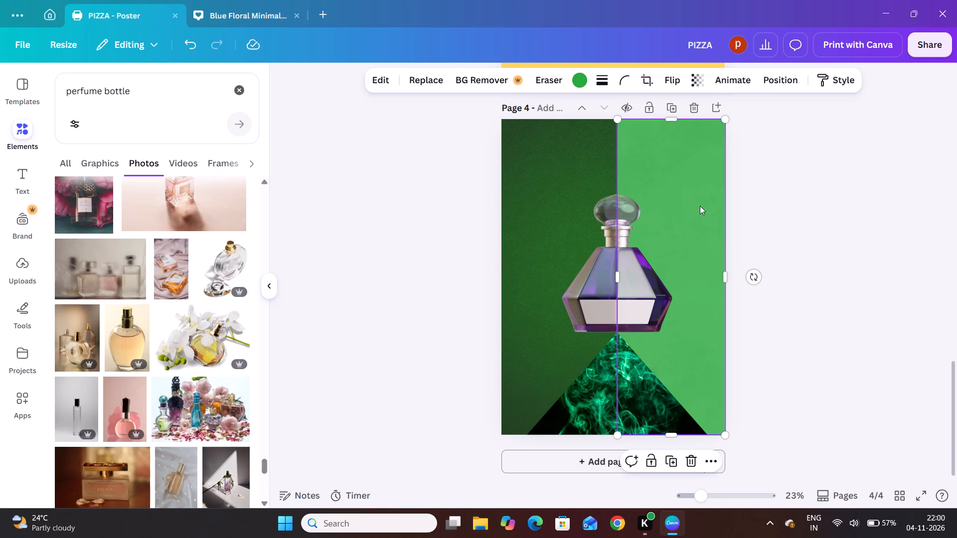
left_click(702, 79)
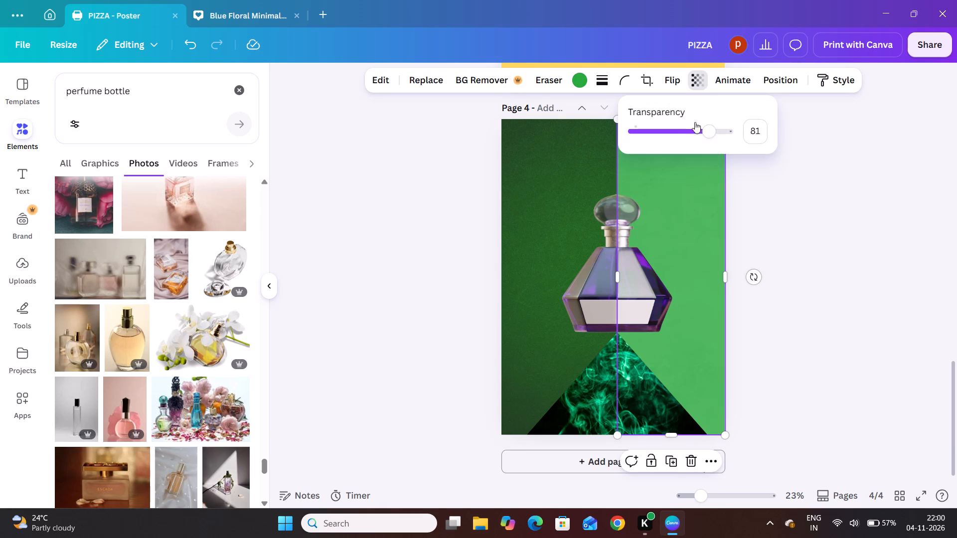
left_click_drag(708, 131, 748, 145)
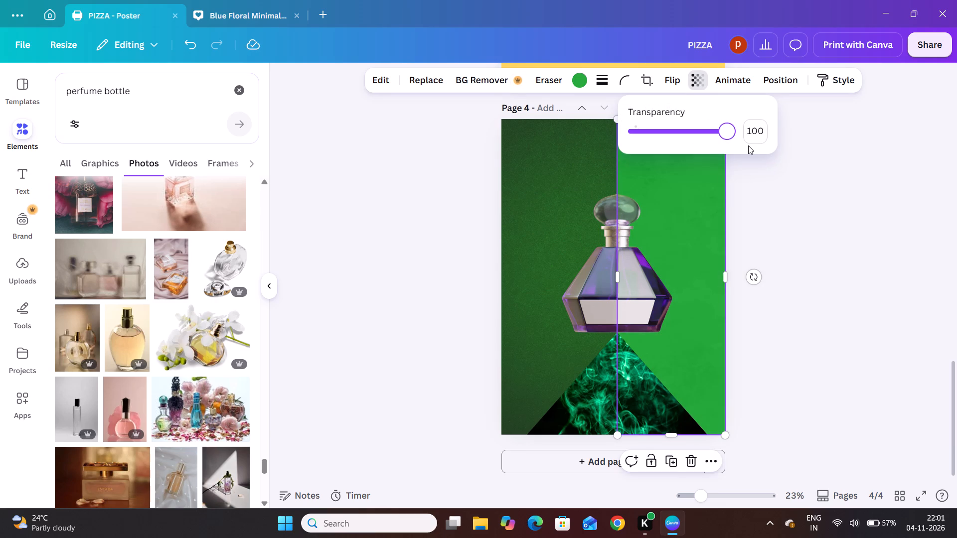
left_click(761, 187)
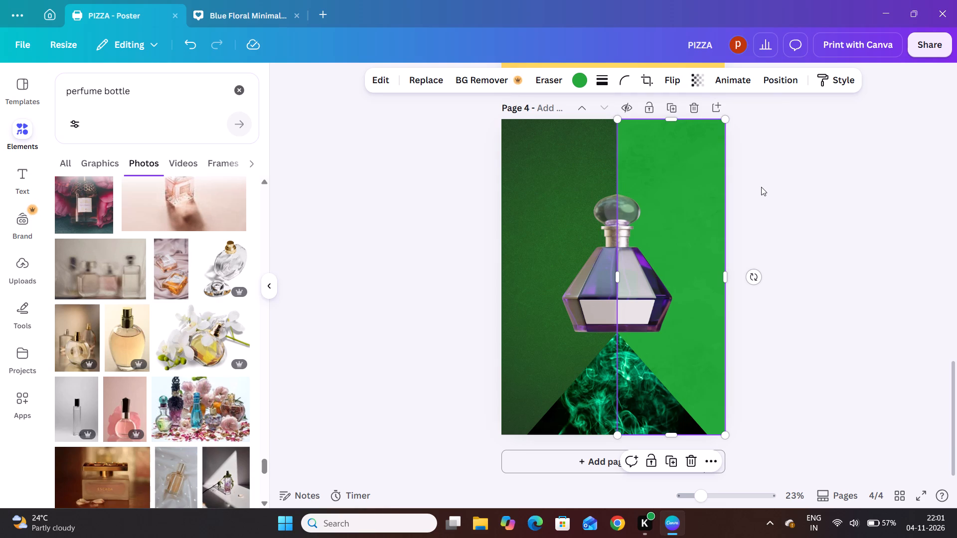
Delete the smoke-filled triangle below the perfume bottle on page 4, including both its image and its empty frame.
left_click(626, 395)
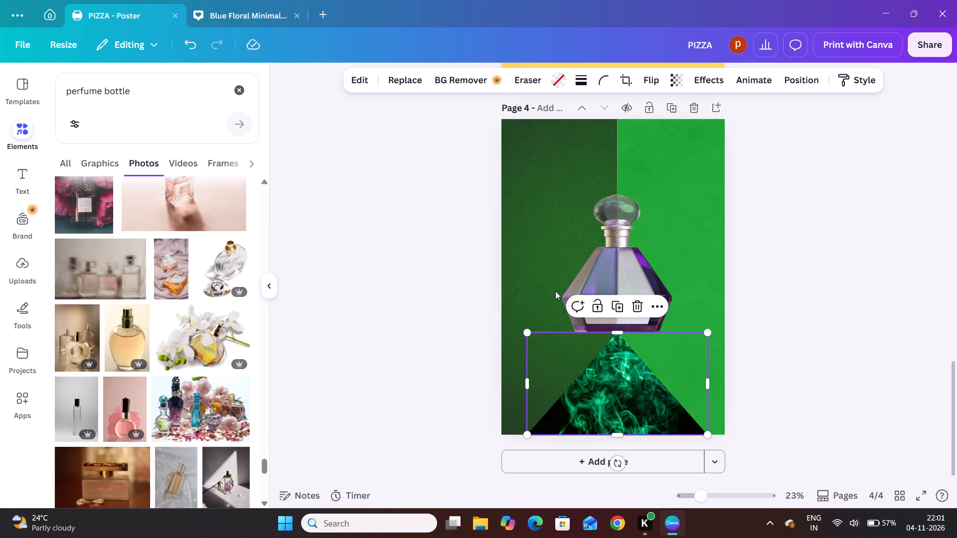
left_click(426, 313)
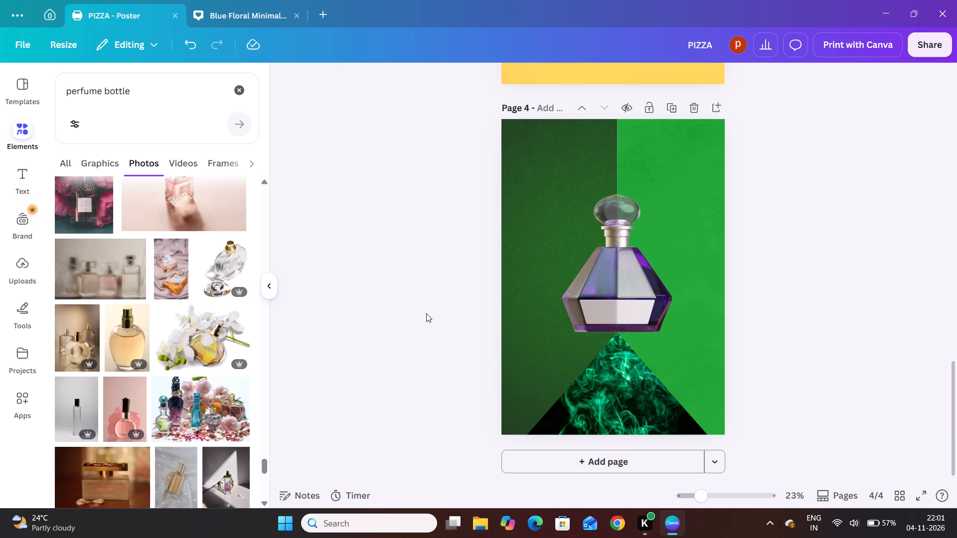
left_click(612, 395)
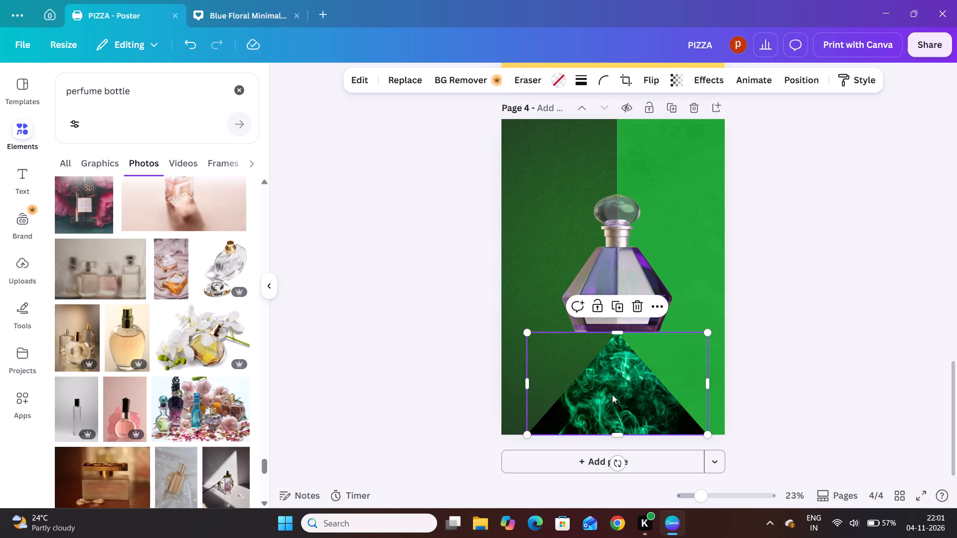
key("Delete")
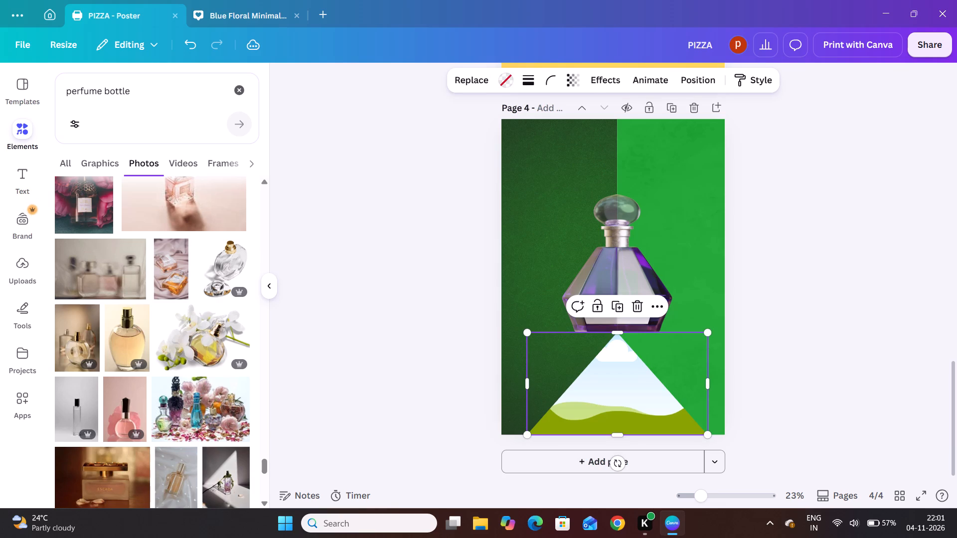
key("Delete")
left_click(426, 334)
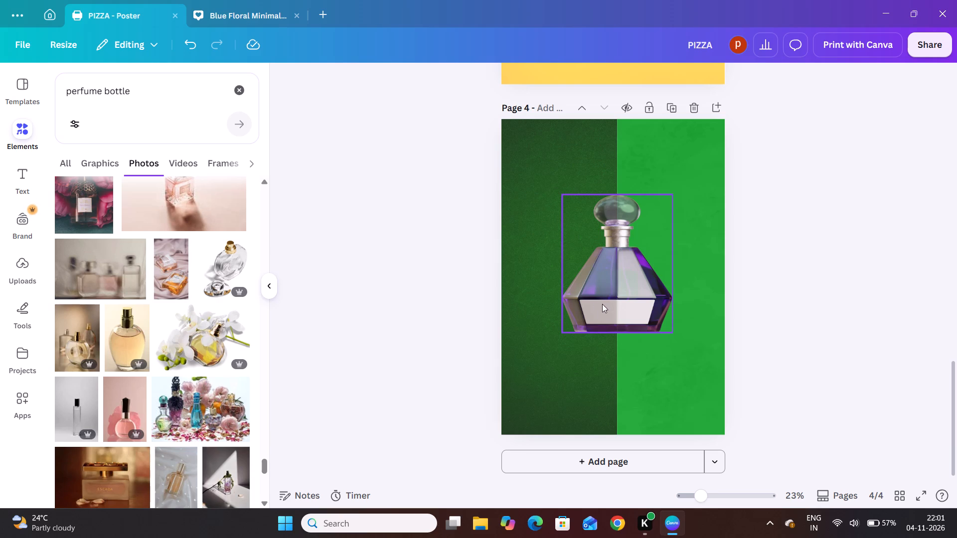
left_click(437, 276)
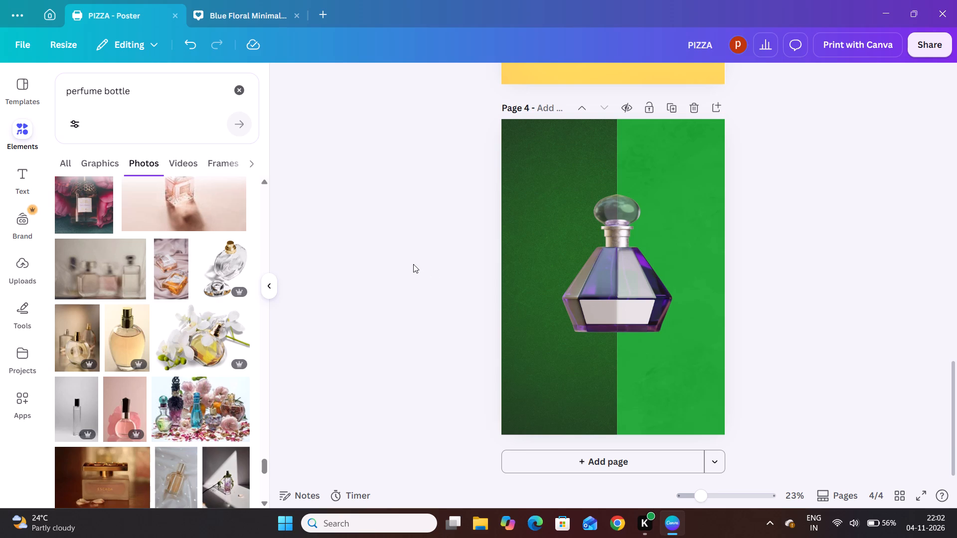
Replace the "perfume bottle" photo search with a search for "flower".
scroll(134, 370, "down", 3)
scroll(134, 370, "up", 7)
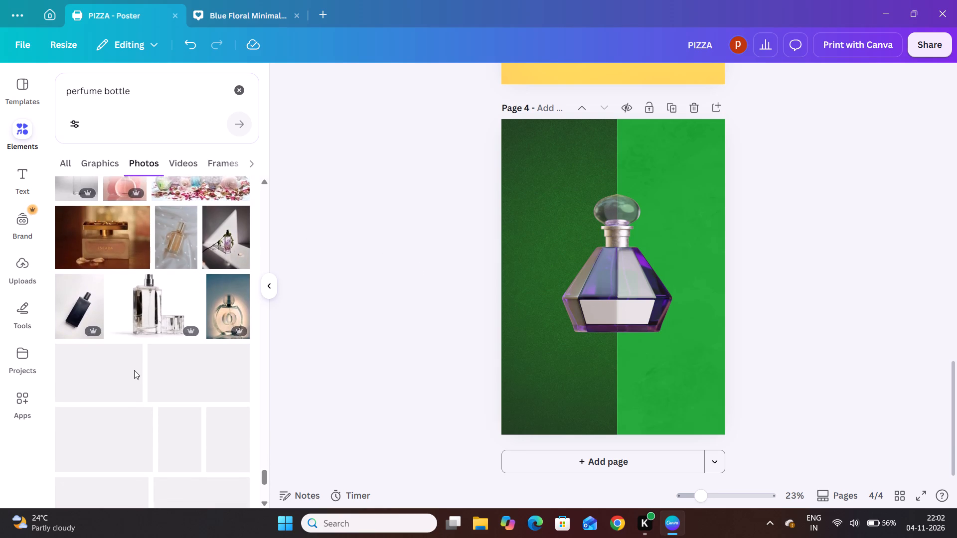
scroll(134, 370, "up", 16)
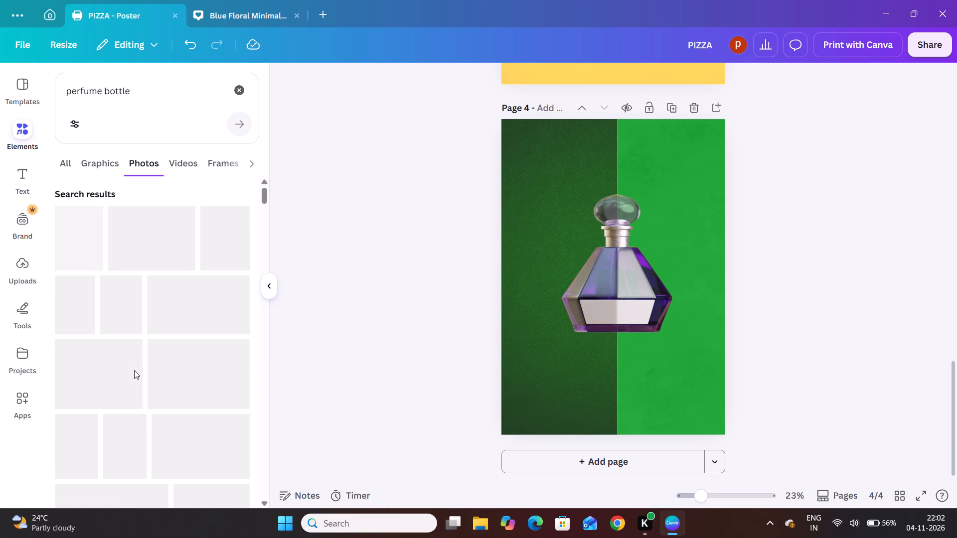
scroll(134, 370, "up", 2)
left_click(126, 90)
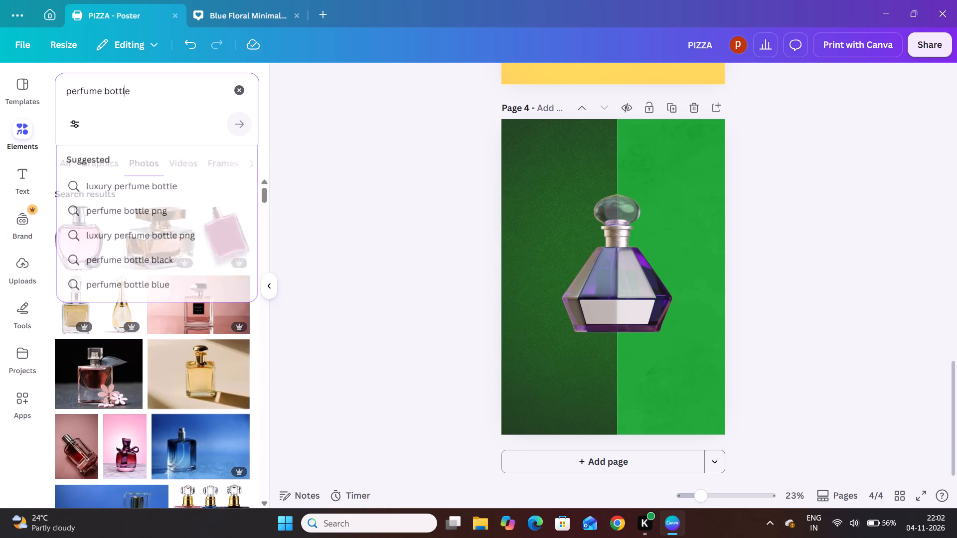
left_click_drag(135, 91, 46, 98)
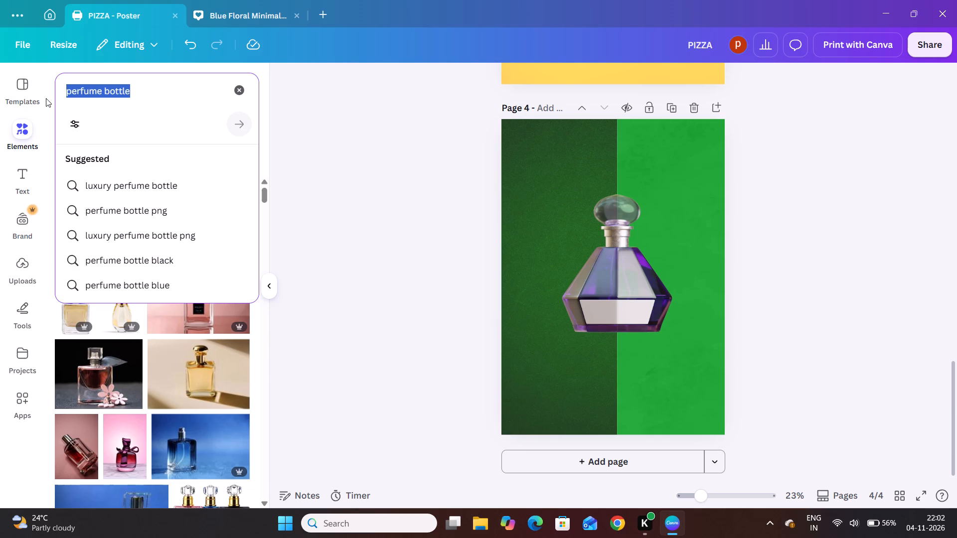
key("f")
type("lo")
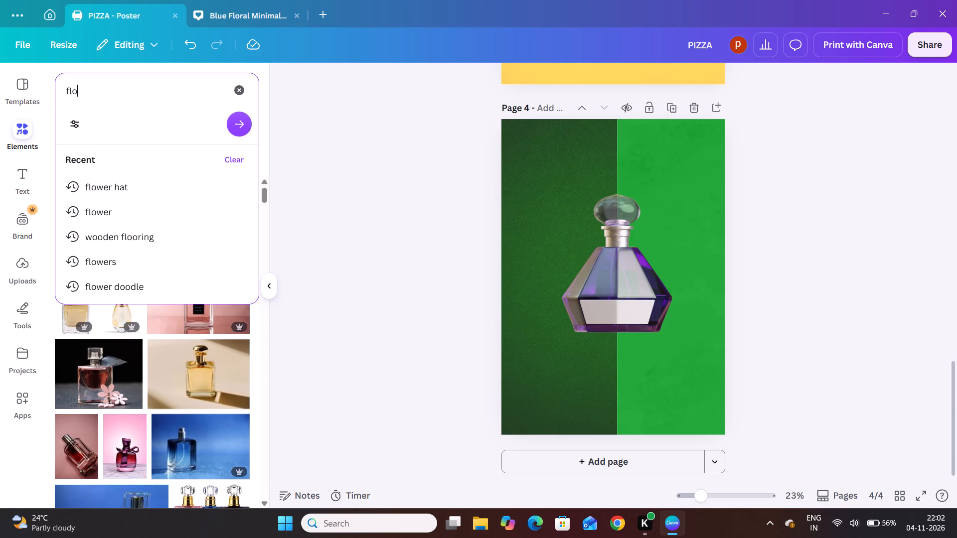
key("w")
type("er")
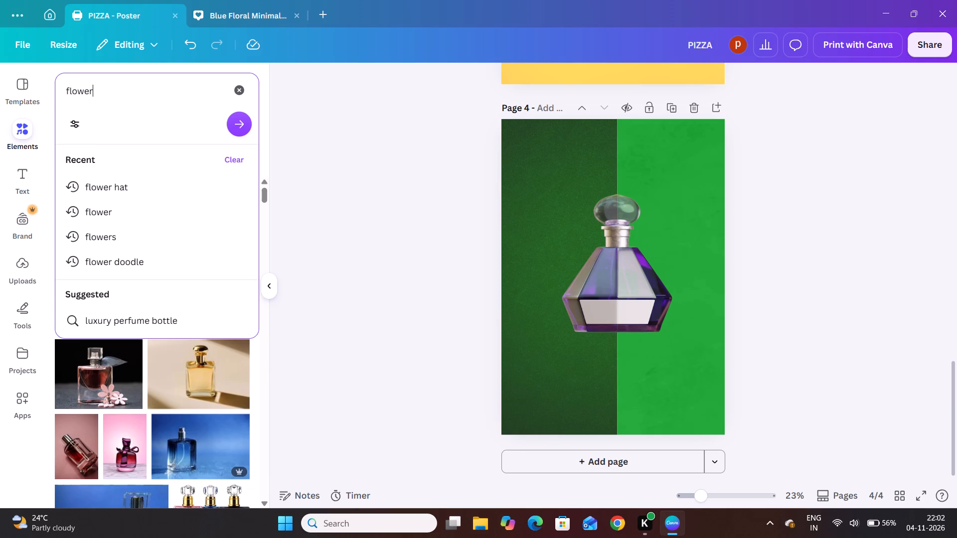
key("Return")
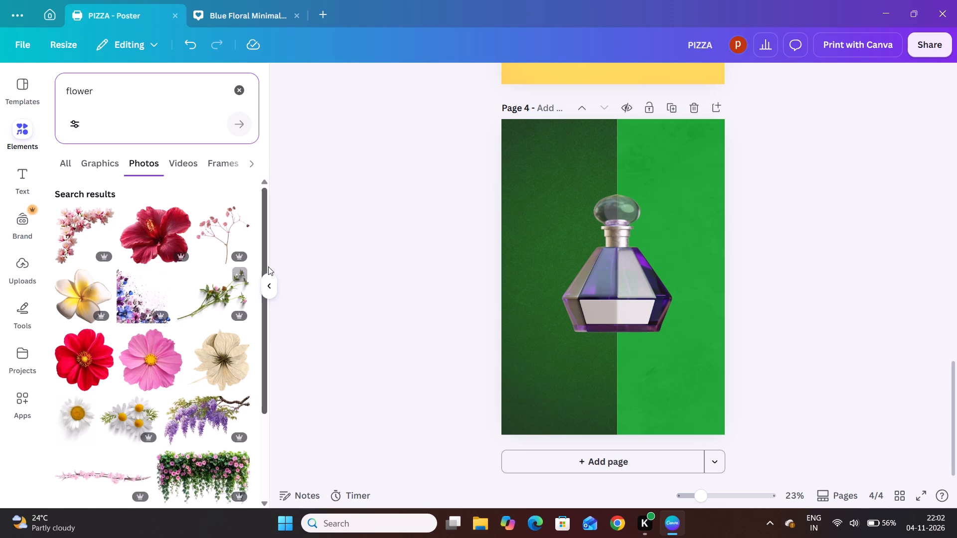
Add the green sprig photo with small pink flowers, shrink it to about 25.9 cm wide and place it across the bottle's neck.
left_click(214, 297)
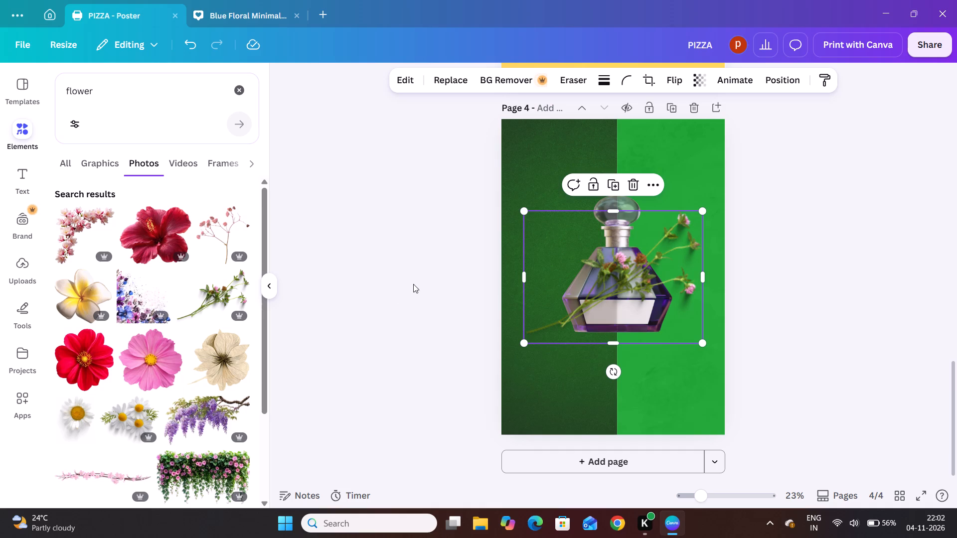
left_click_drag(522, 208, 555, 249)
left_click_drag(586, 303, 600, 341)
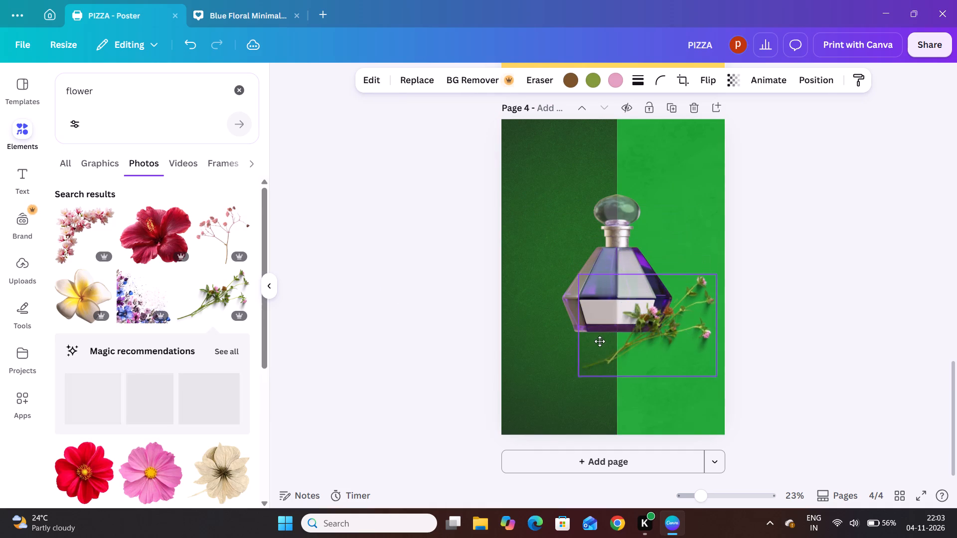
left_click_drag(600, 341, 595, 277)
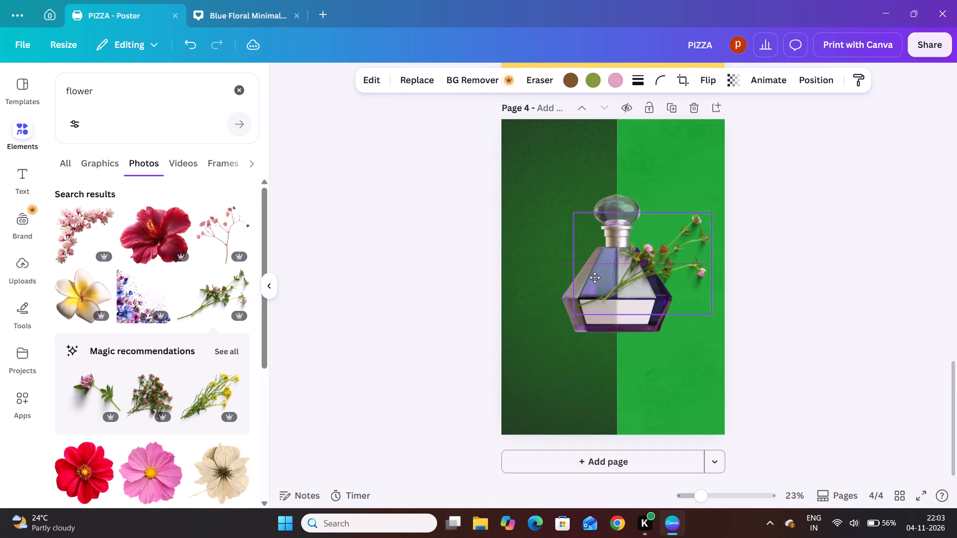
left_click_drag(595, 277, 580, 226)
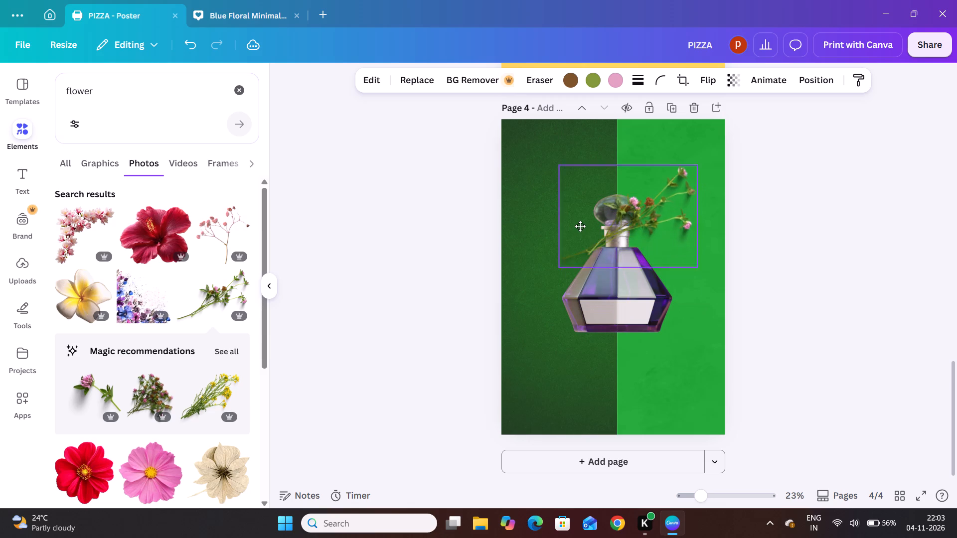
left_click_drag(580, 226, 588, 246)
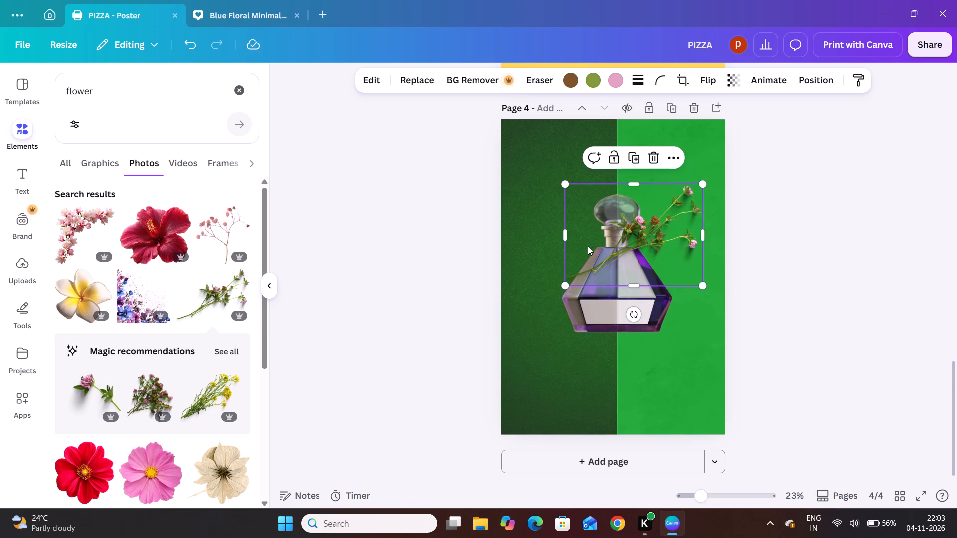
Send the flower sprig one layer backward so it sits behind the perfume bottle.
left_click(806, 82)
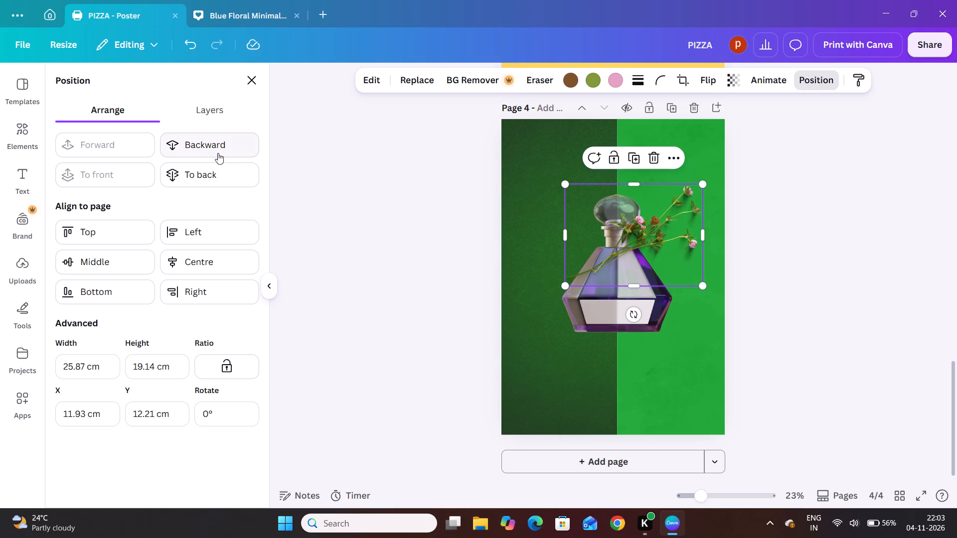
left_click(218, 151)
left_click(327, 287)
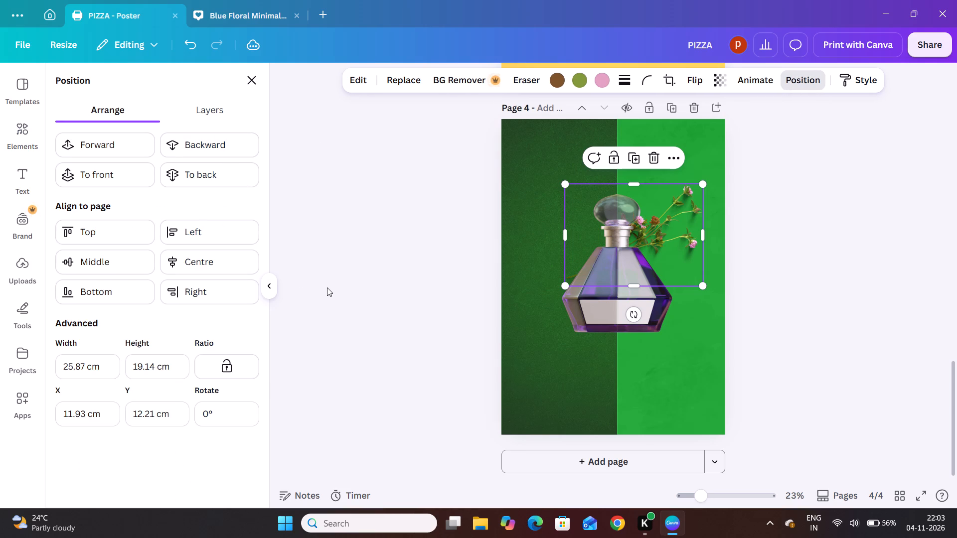
left_click(364, 305)
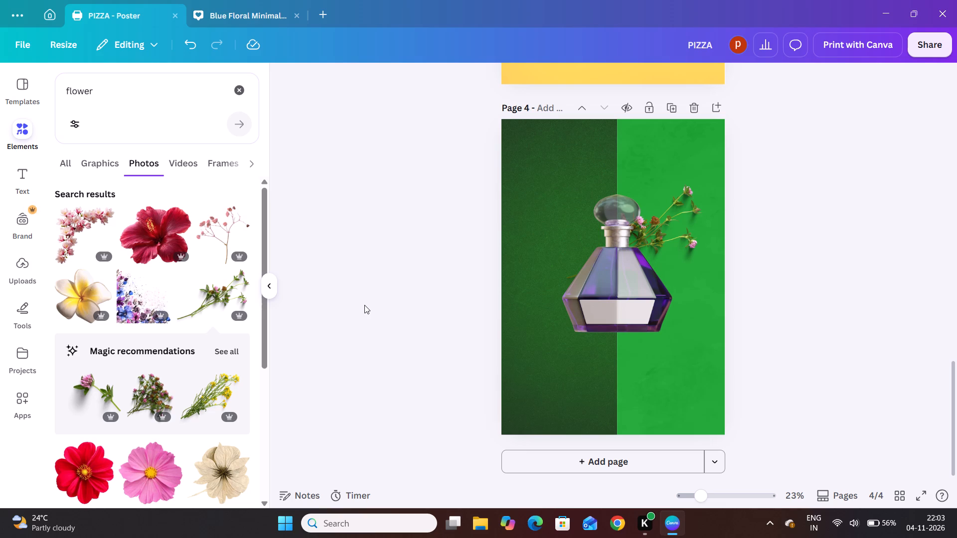
Rotate the flower sprig counterclockwise and move it so its blooms emerge from behind the bottle's right shoulder.
left_click(693, 200)
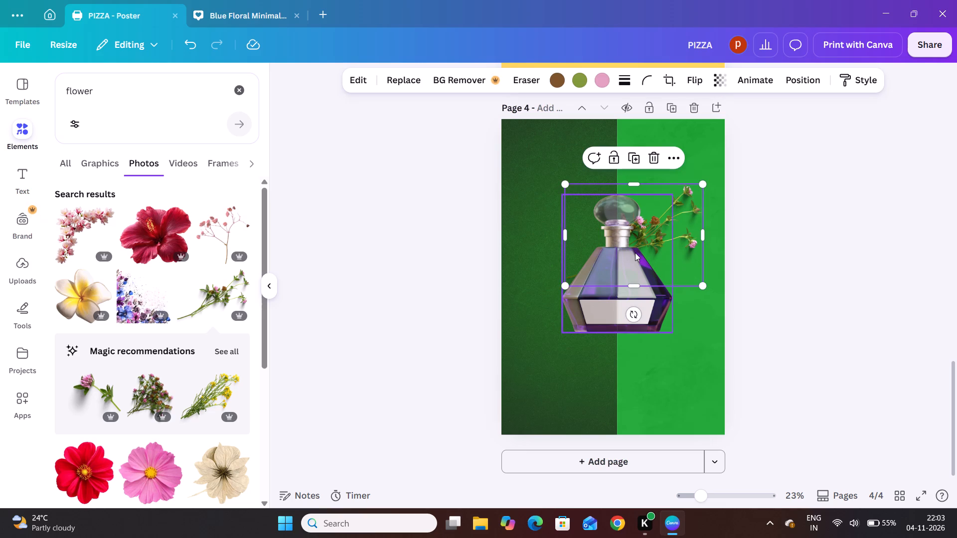
left_click_drag(630, 316, 661, 310)
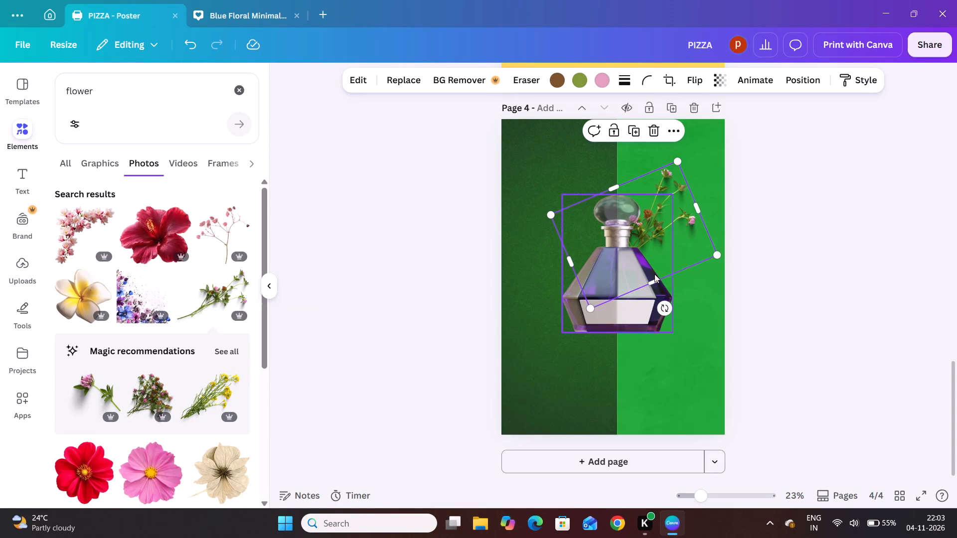
left_click_drag(659, 254, 666, 270)
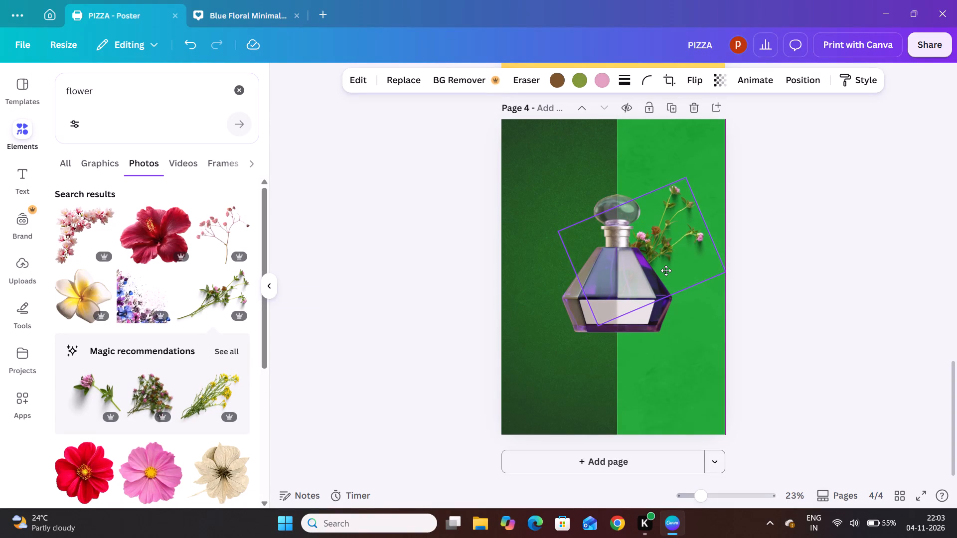
left_click_drag(666, 270, 659, 261)
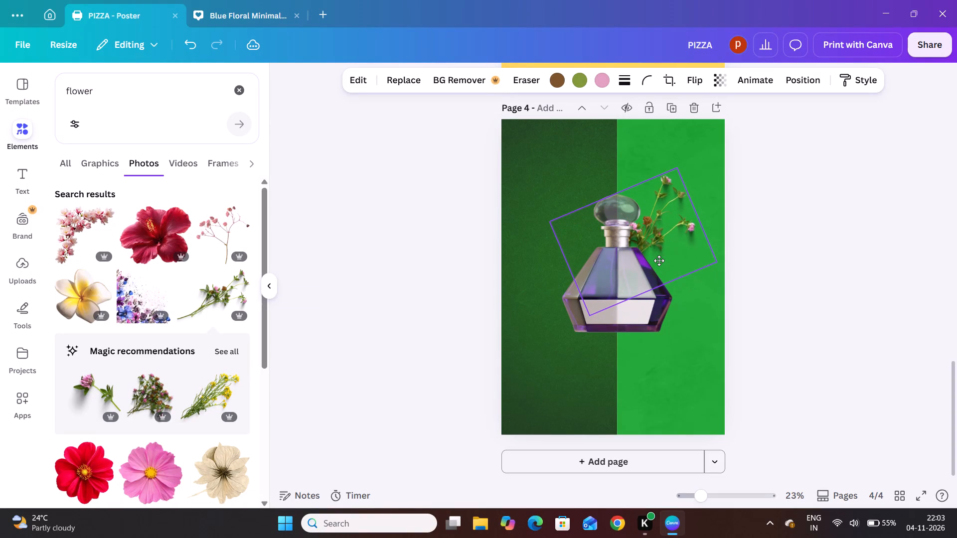
left_click_drag(659, 261, 683, 283)
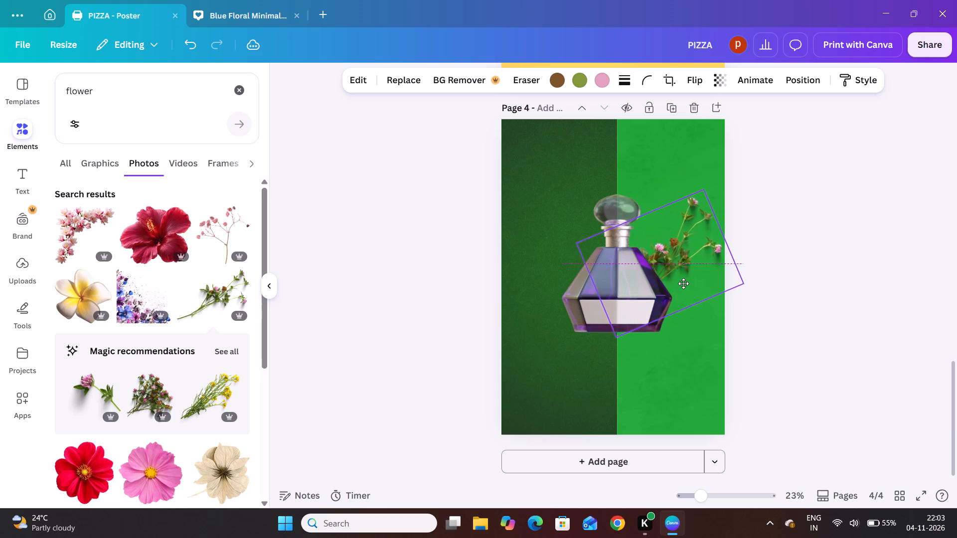
left_click_drag(683, 283, 681, 287)
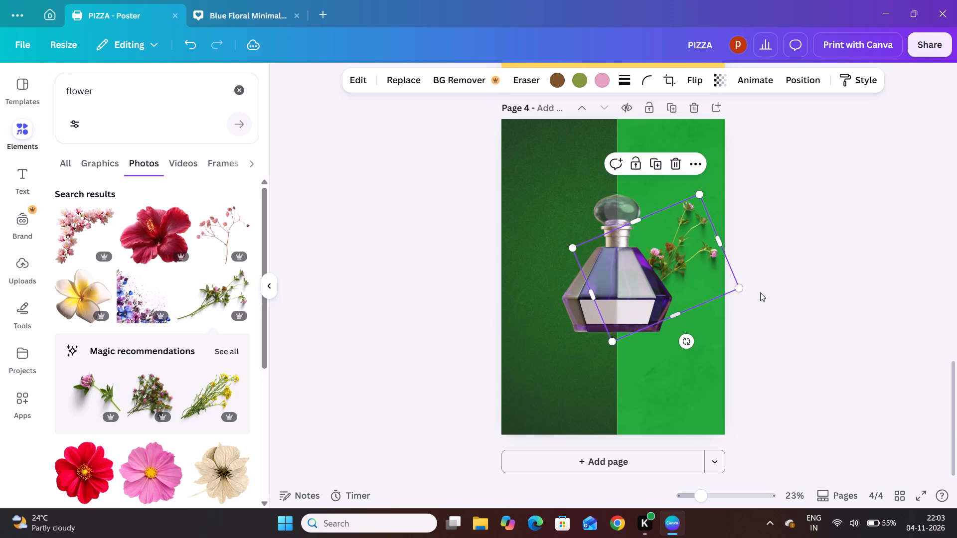
left_click(777, 301)
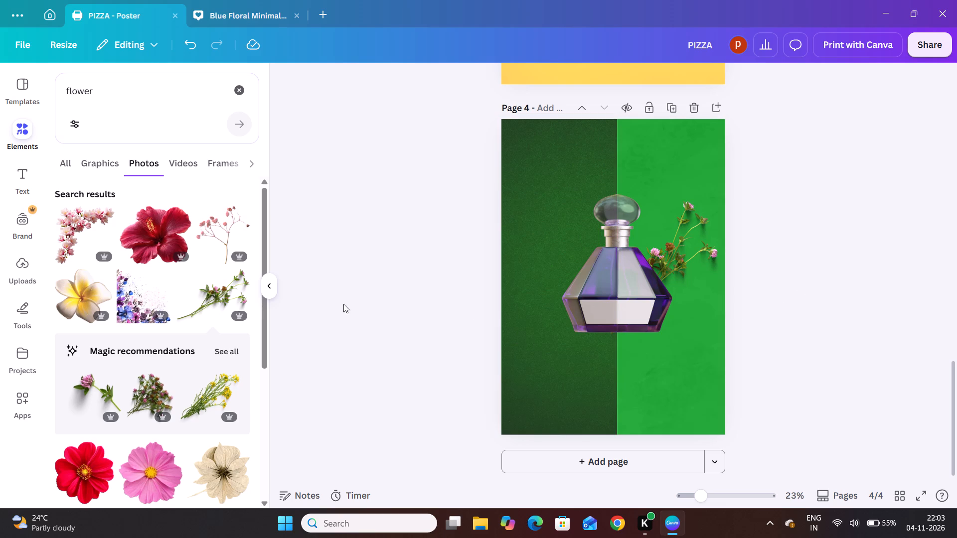
Add the hanging purple wisteria branch photo and place it in the page's top-right corner, above the perfume bottle.
scroll(125, 361, "down", 1)
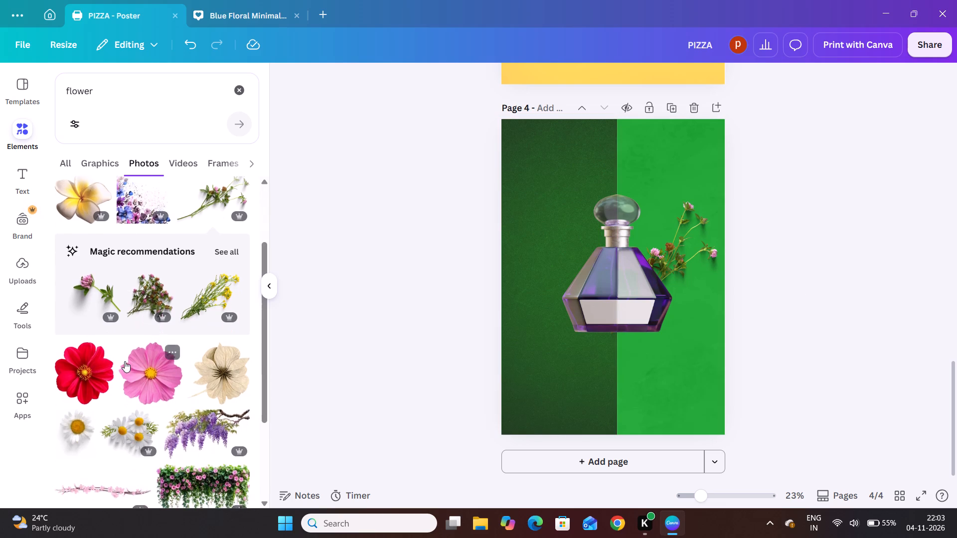
scroll(125, 361, "down", 2)
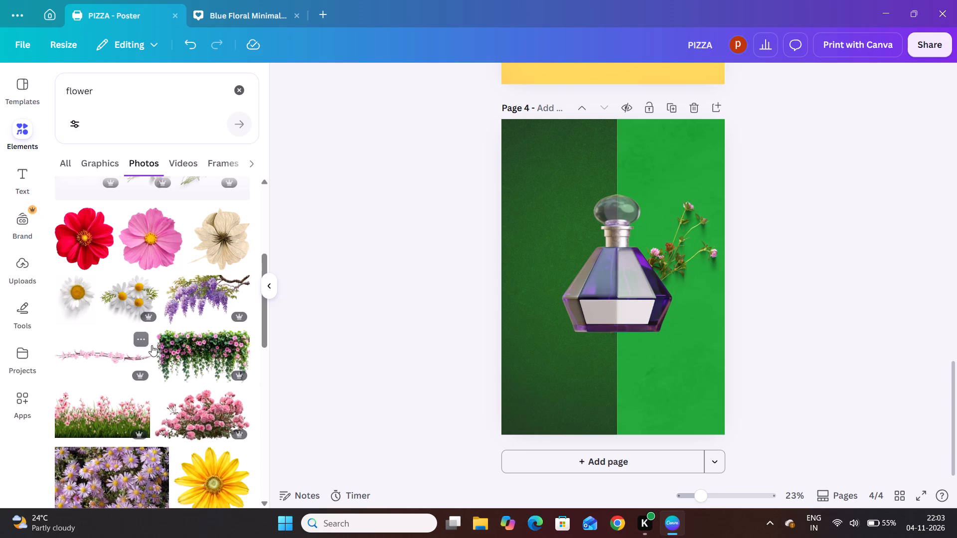
left_click(209, 294)
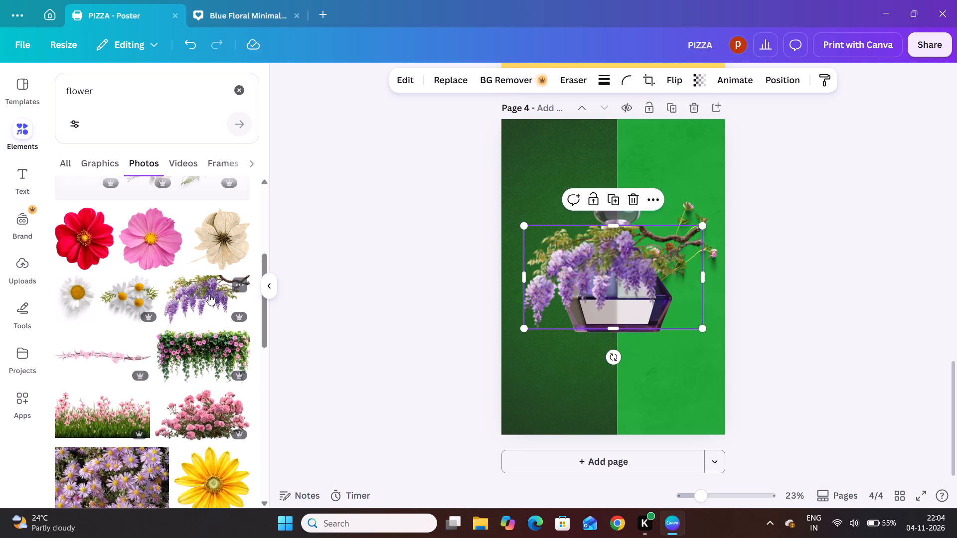
left_click_drag(607, 266, 659, 160)
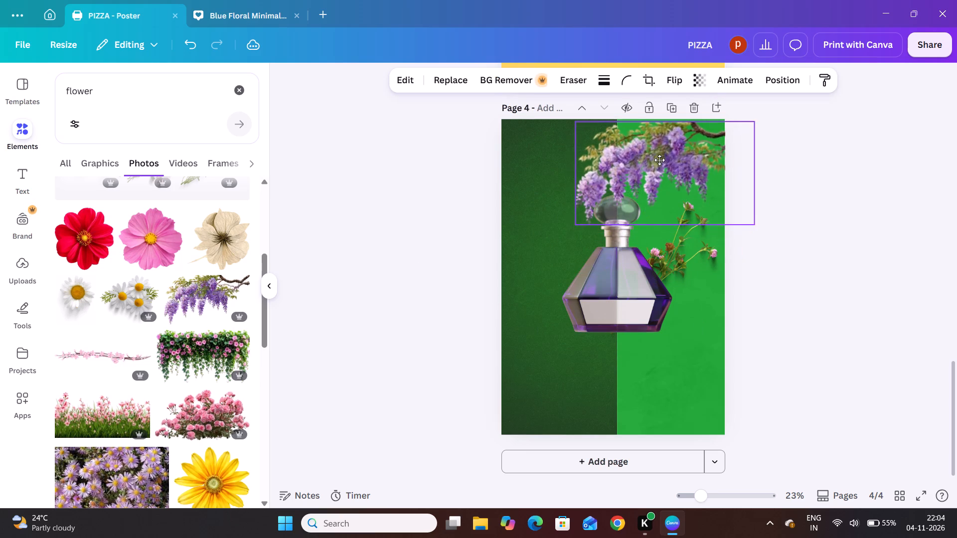
left_click_drag(659, 160, 622, 165)
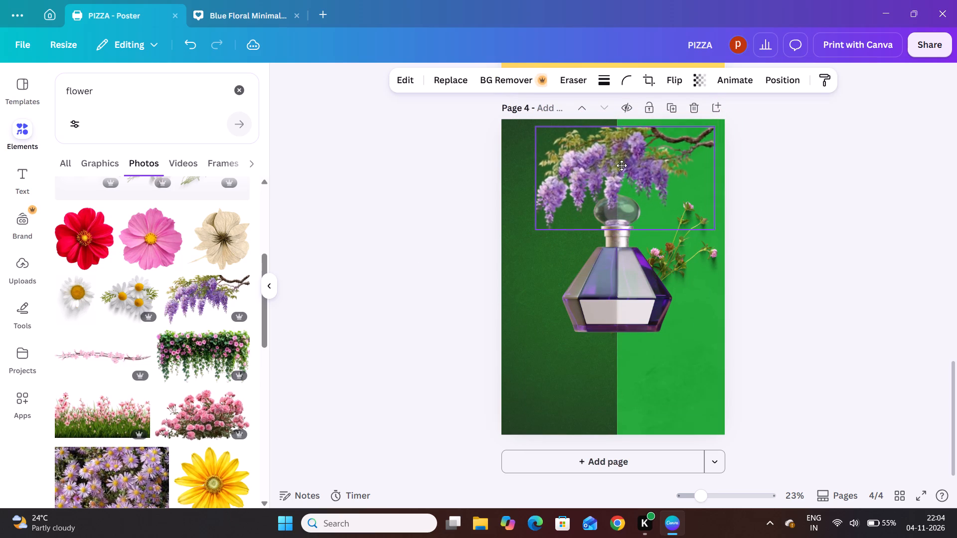
left_click_drag(622, 165, 625, 161)
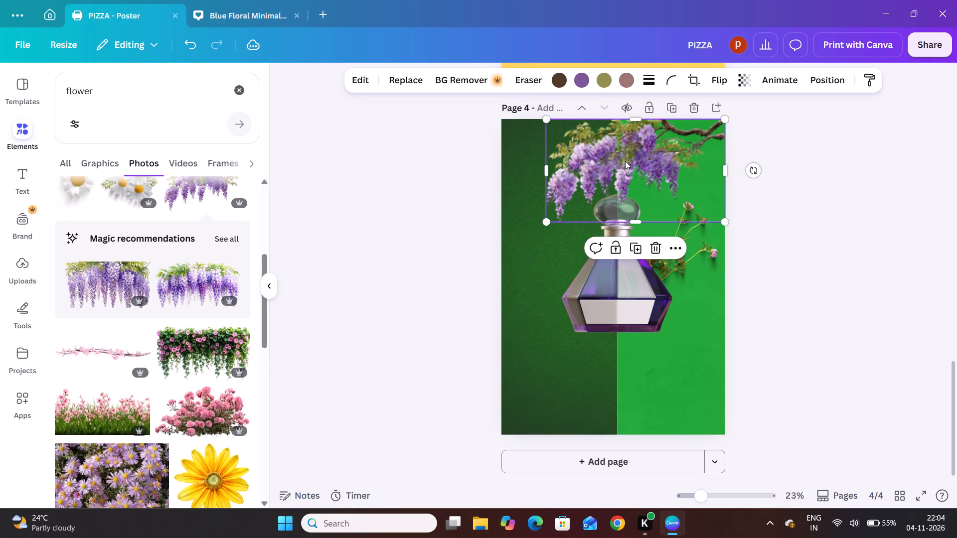
left_click(393, 293)
Move the perfume bottle slightly down, keeping it centred on the line between the two green halves.
left_click_drag(602, 296, 601, 303)
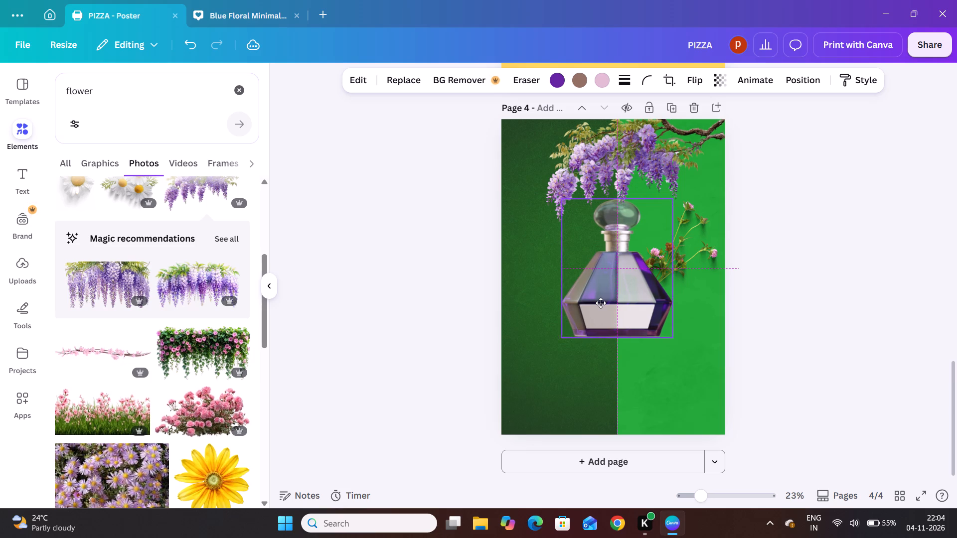
left_click_drag(601, 303, 601, 302)
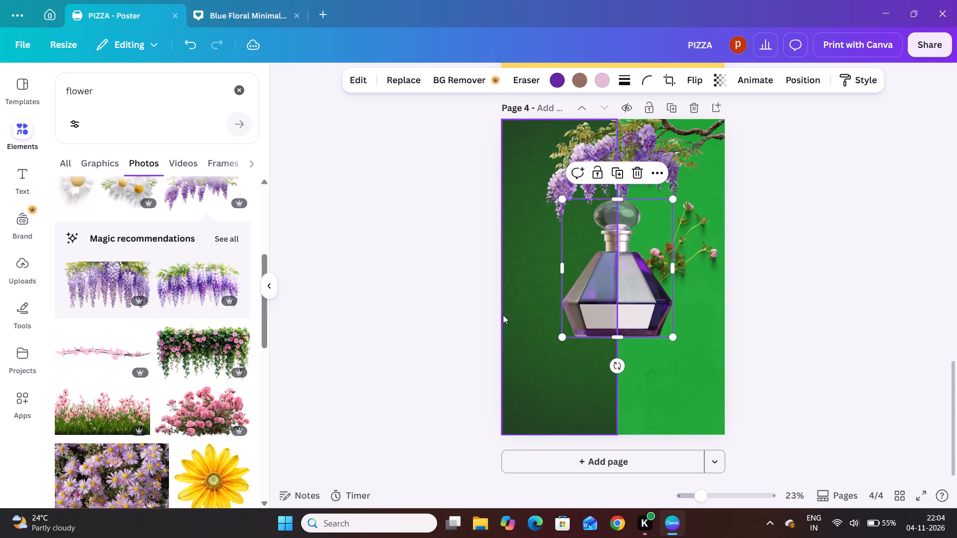
left_click(405, 315)
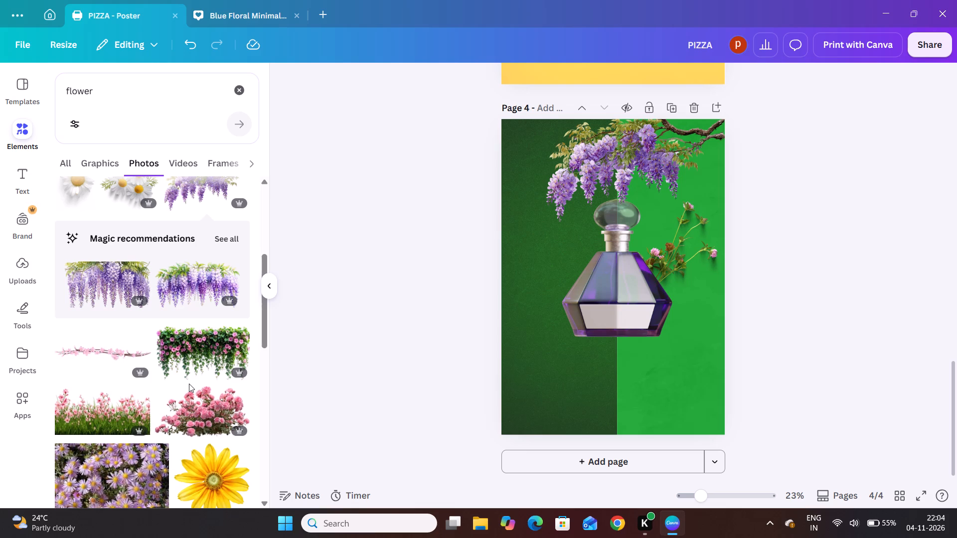
Add the purple daisy field photo and stretch it across the page's bottom edge, about 42 cm wide and 24.12 cm high.
scroll(189, 384, "down", 1)
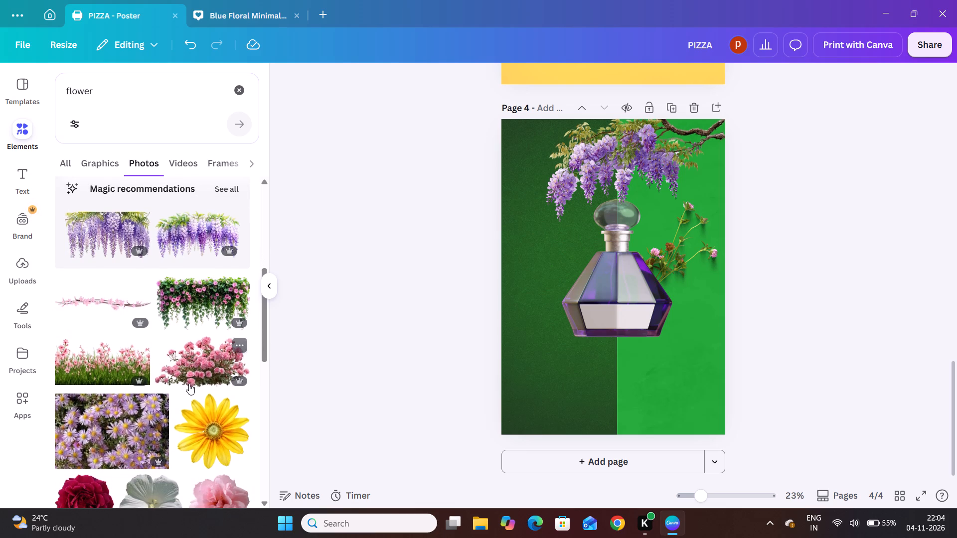
left_click(99, 421)
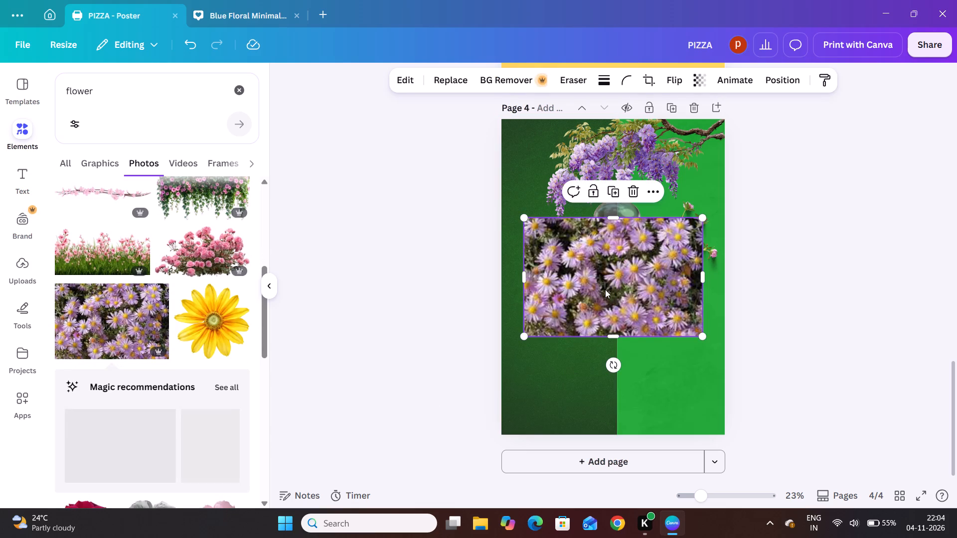
left_click_drag(606, 288, 603, 382)
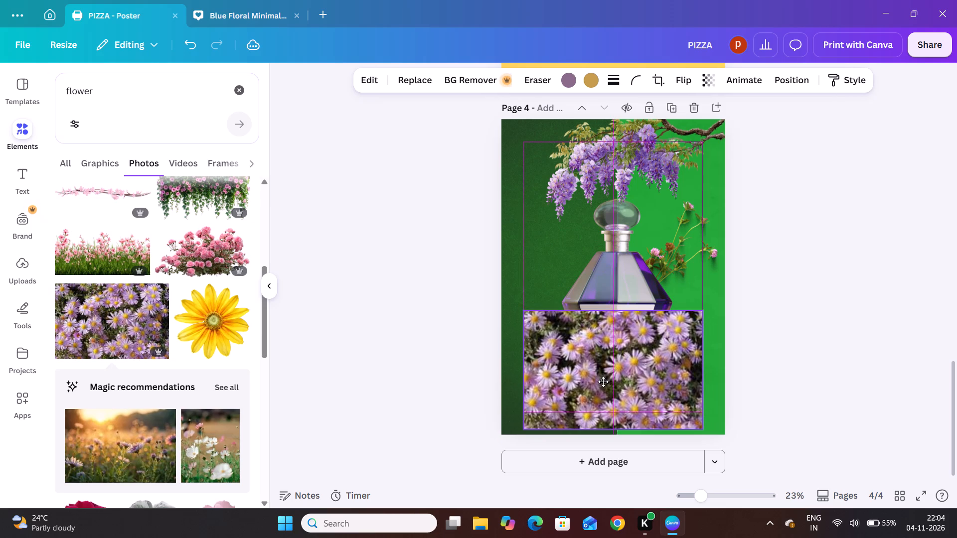
left_click_drag(603, 382, 583, 382)
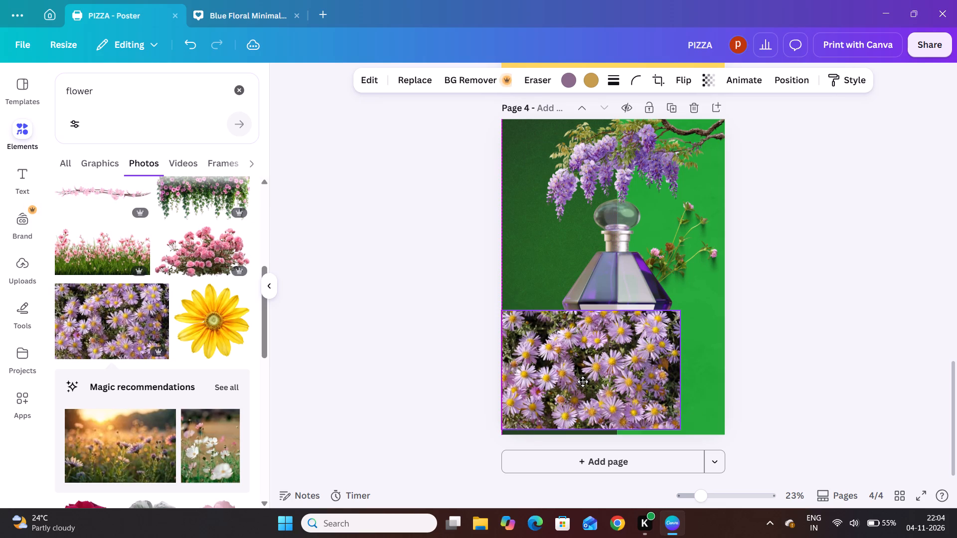
left_click_drag(583, 382, 608, 378)
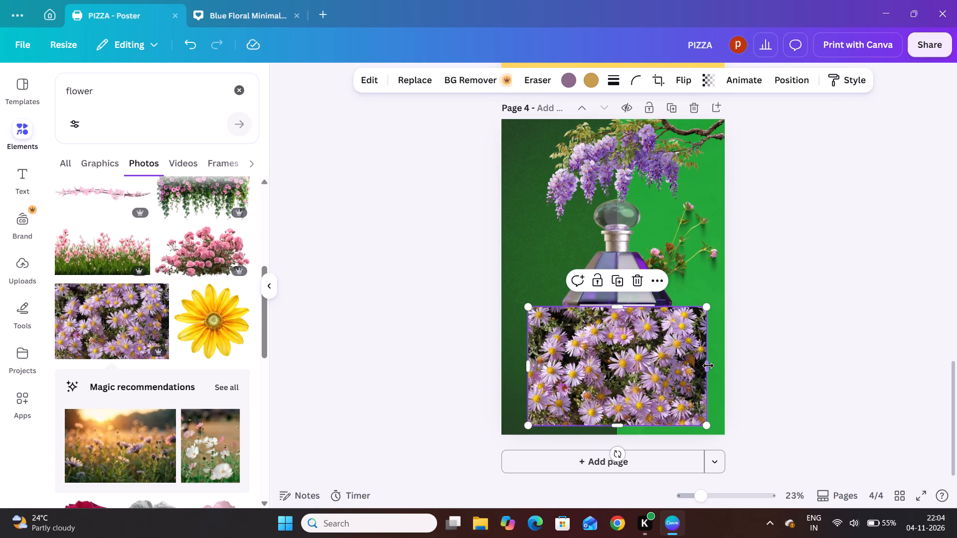
left_click_drag(706, 366, 723, 367)
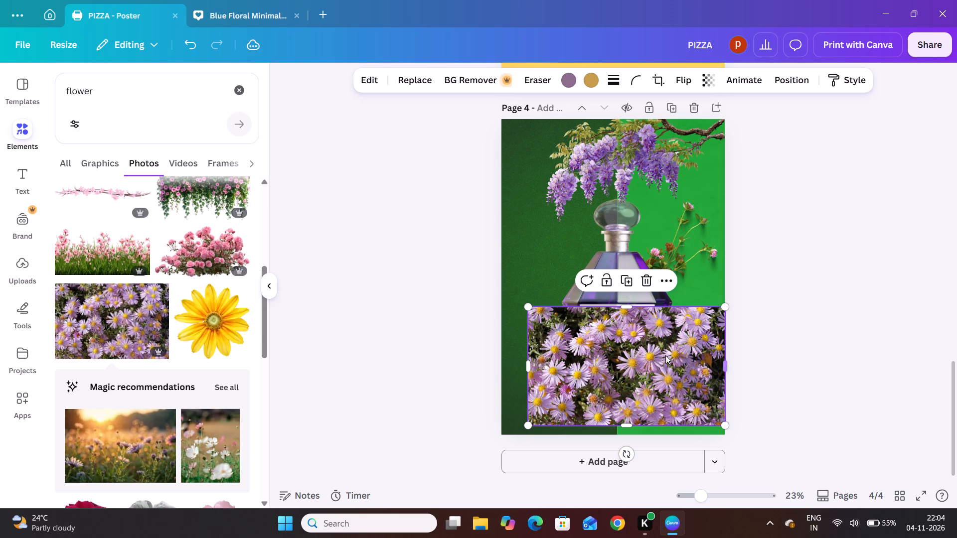
left_click_drag(624, 424, 624, 425)
left_click_drag(624, 425, 624, 431)
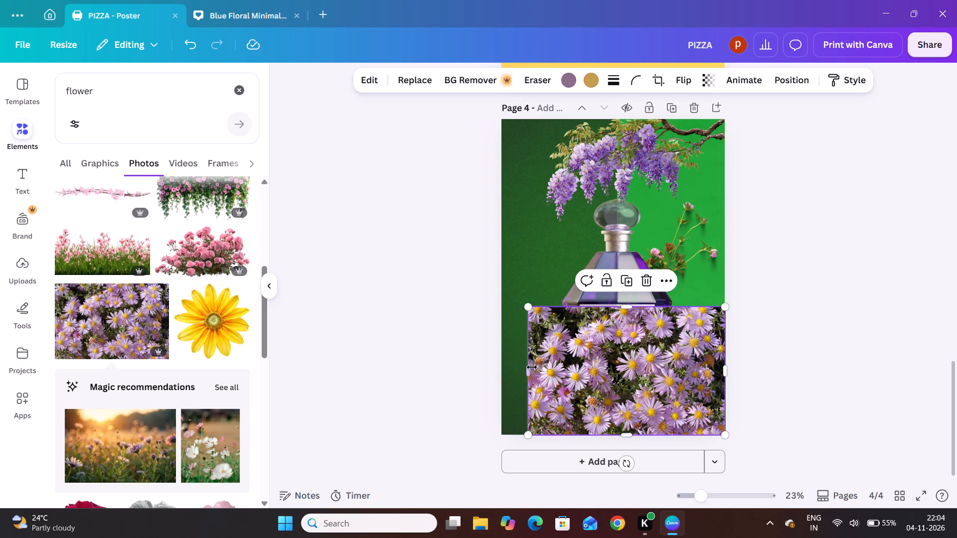
left_click_drag(525, 369, 499, 369)
left_click(454, 351)
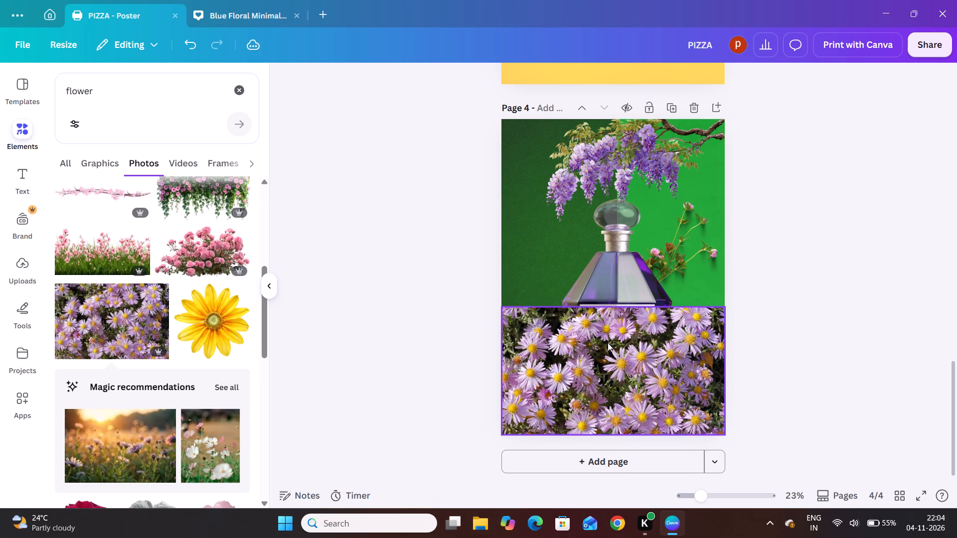
Send the purple daisy photo one layer backward so it sits behind the perfume bottle.
left_click(605, 341)
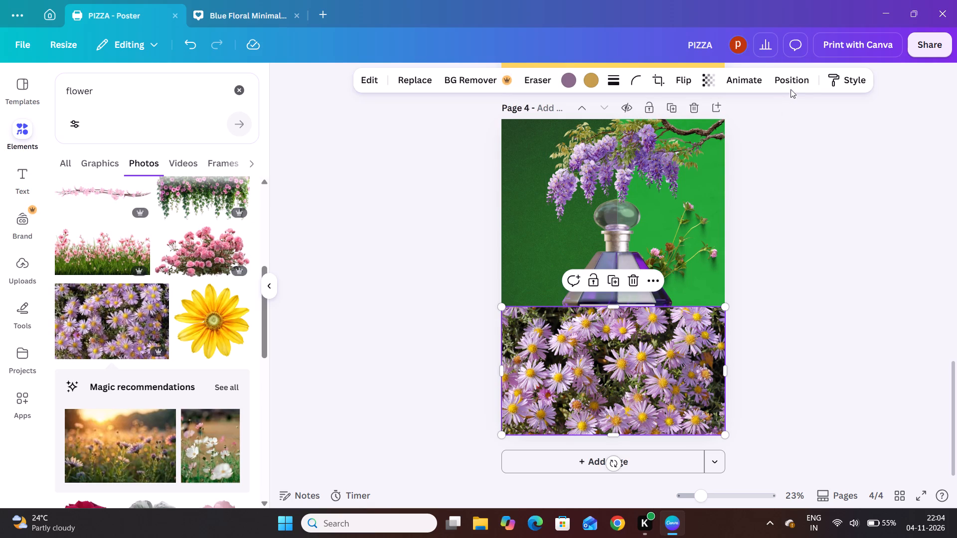
left_click(792, 79)
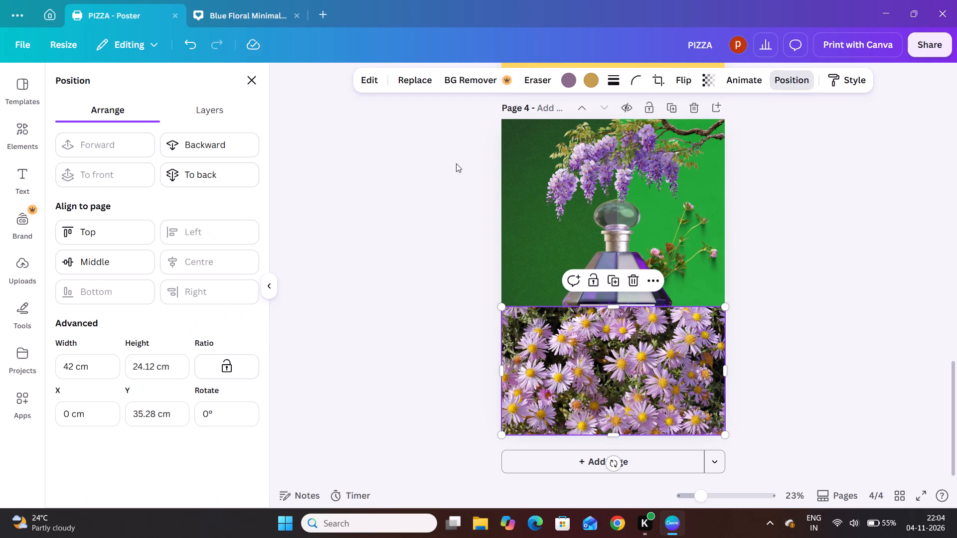
left_click(211, 139)
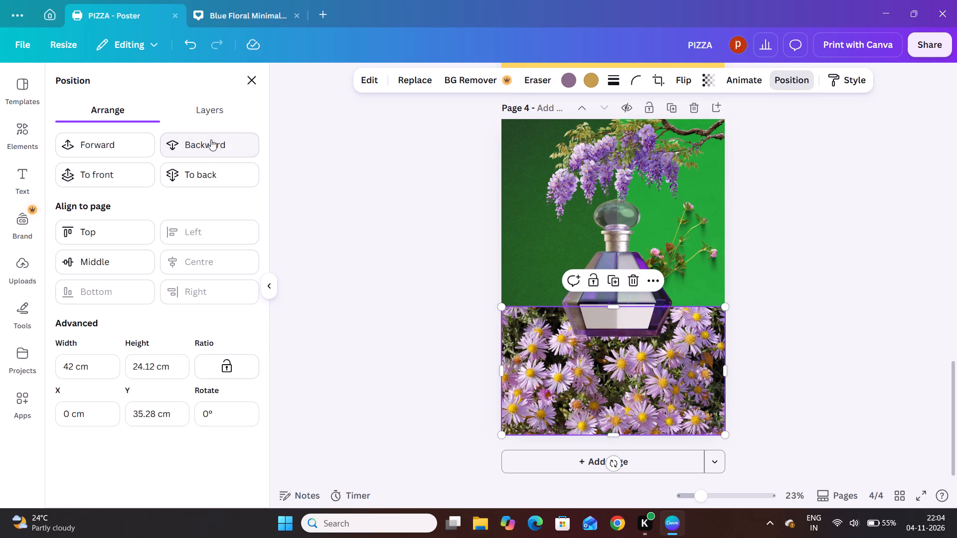
left_click(363, 302)
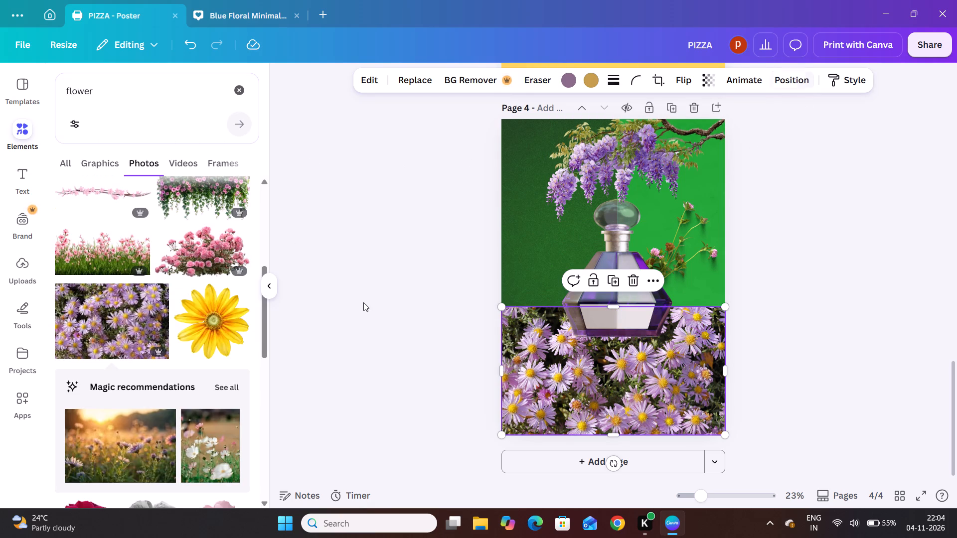
left_click(363, 302)
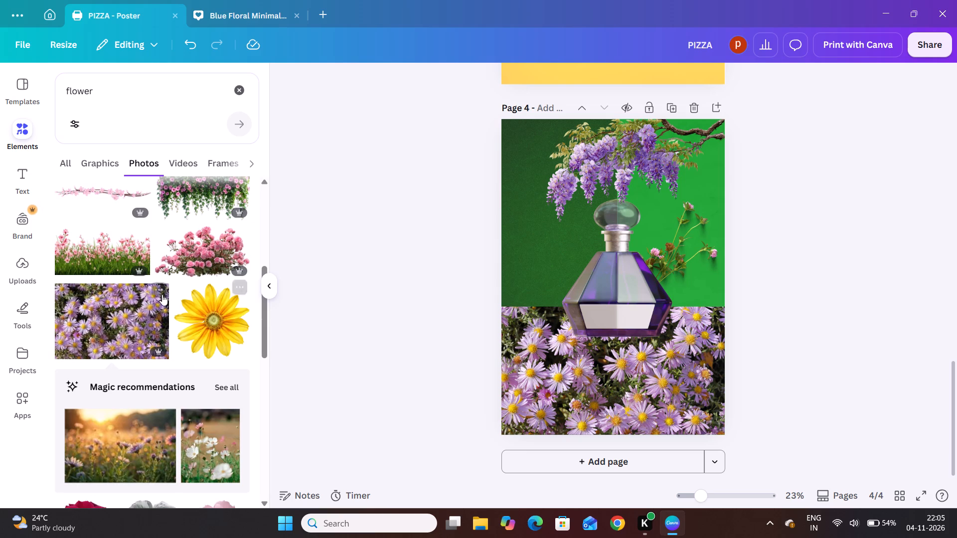
Browse further through the "flower" photo results for more blooms to decorate the perfume poster.
scroll(162, 294, "down", 1)
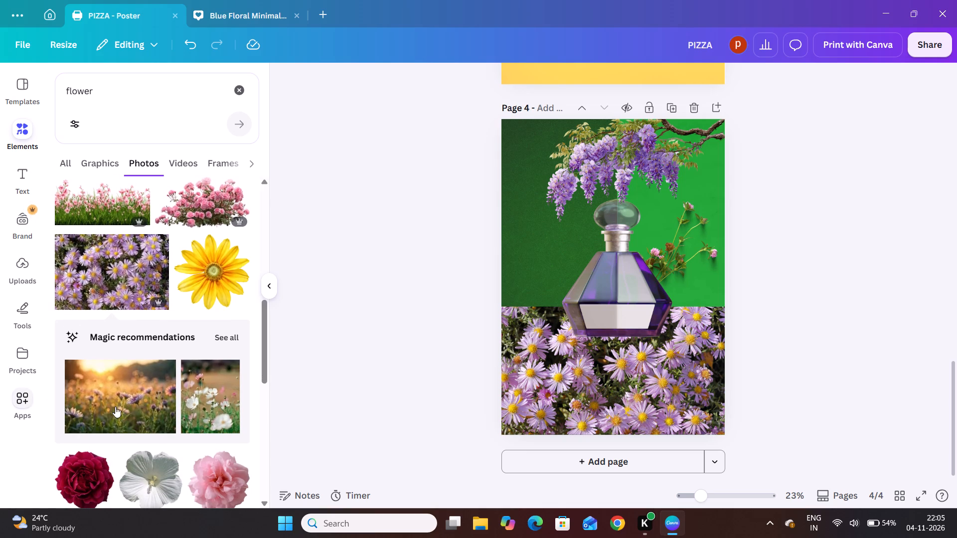
scroll(158, 422, "down", 2)
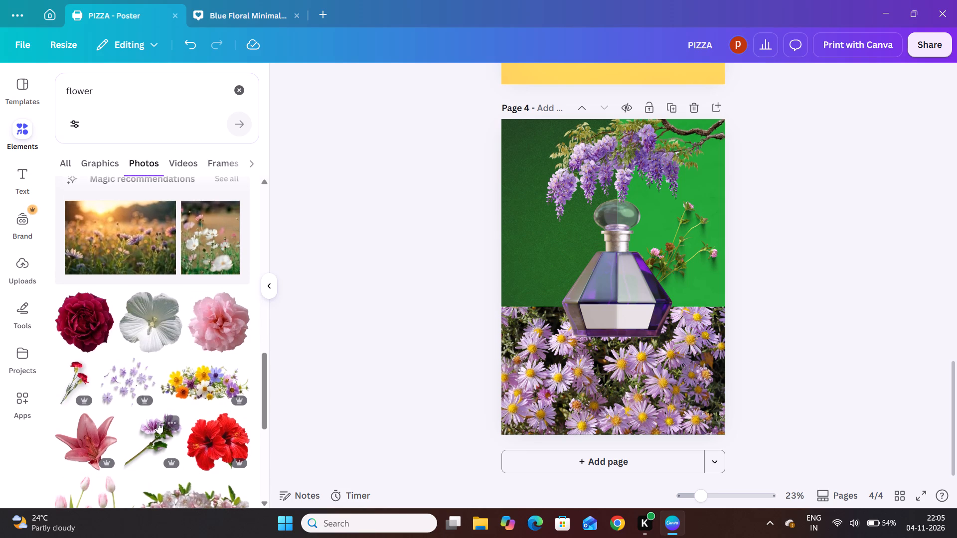
scroll(158, 422, "down", 1)
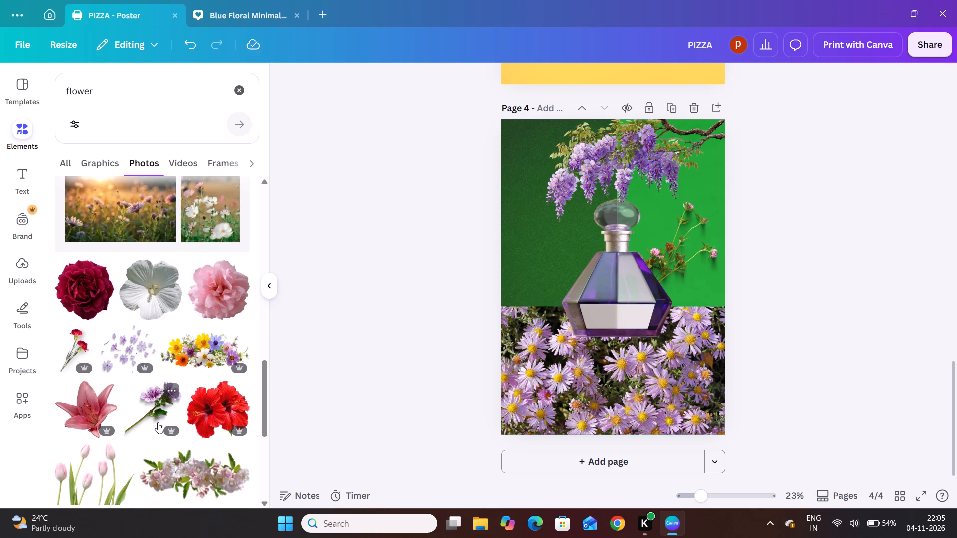
scroll(158, 422, "down", 2)
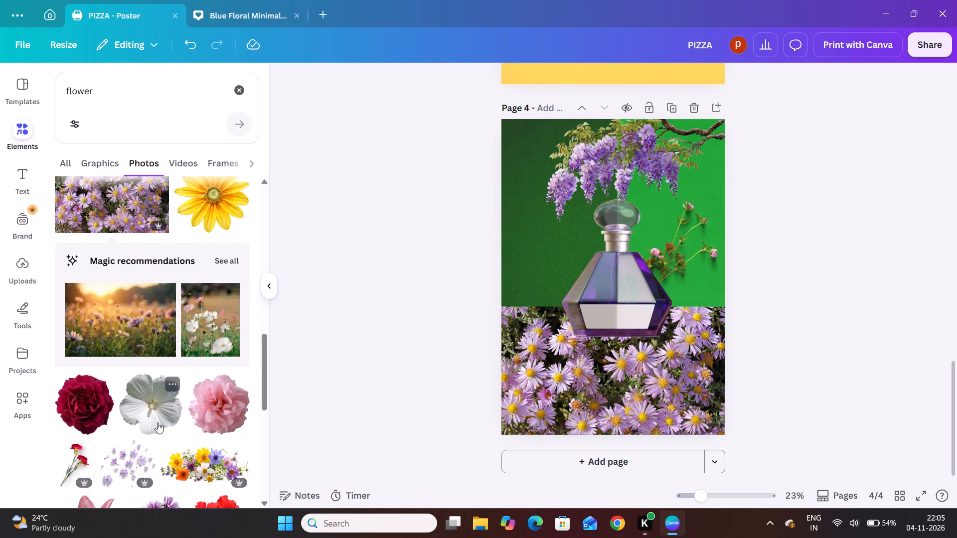
scroll(158, 422, "down", 3)
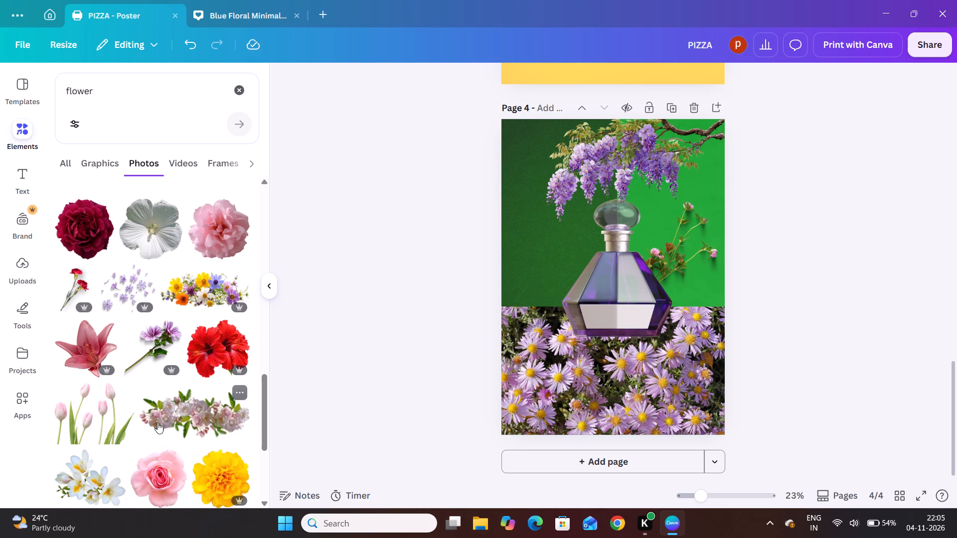
scroll(158, 422, "down", 3)
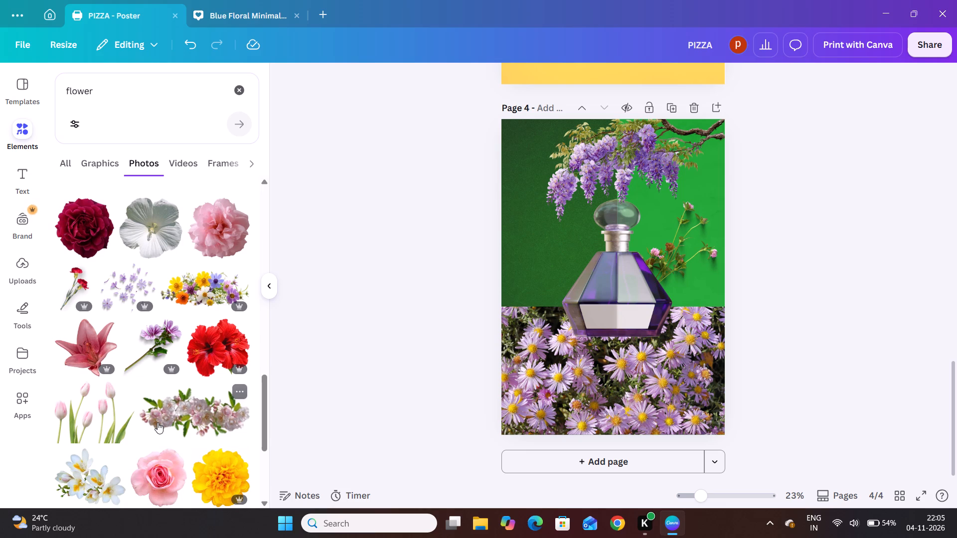
scroll(158, 422, "down", 2)
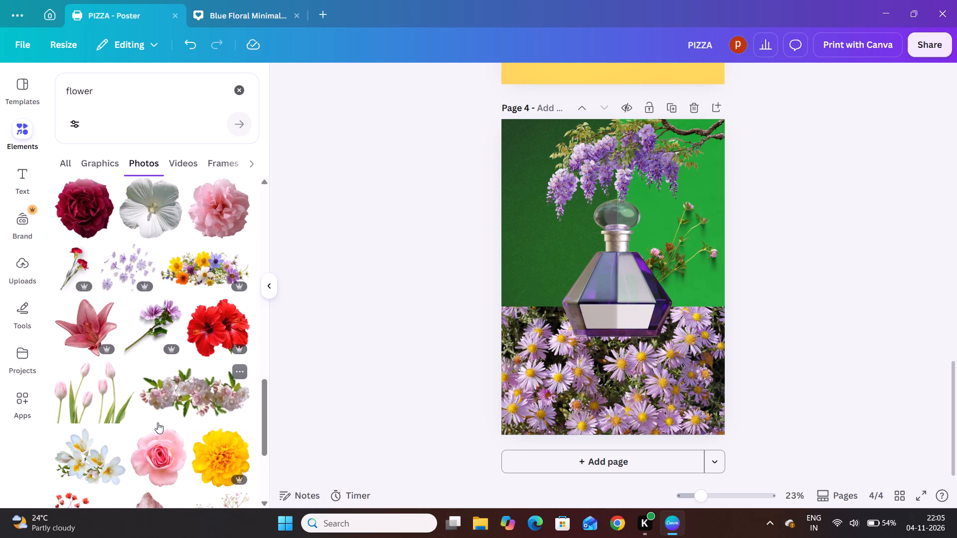
scroll(158, 422, "down", 3)
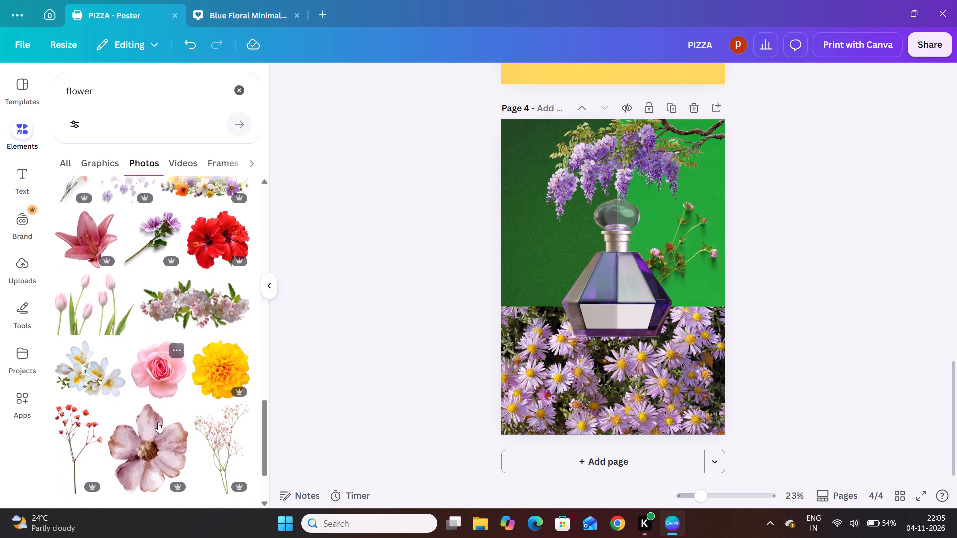
scroll(158, 422, "down", 3)
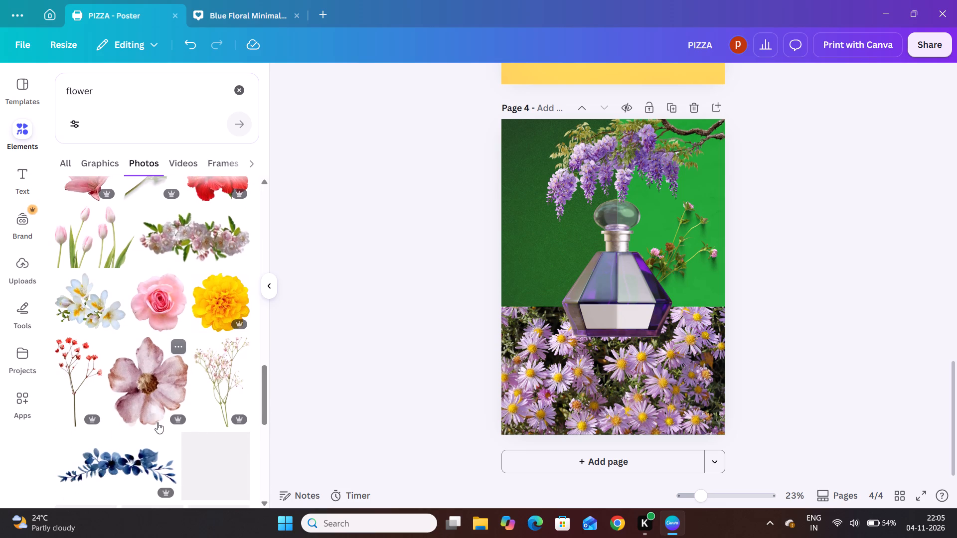
scroll(158, 422, "down", 1)
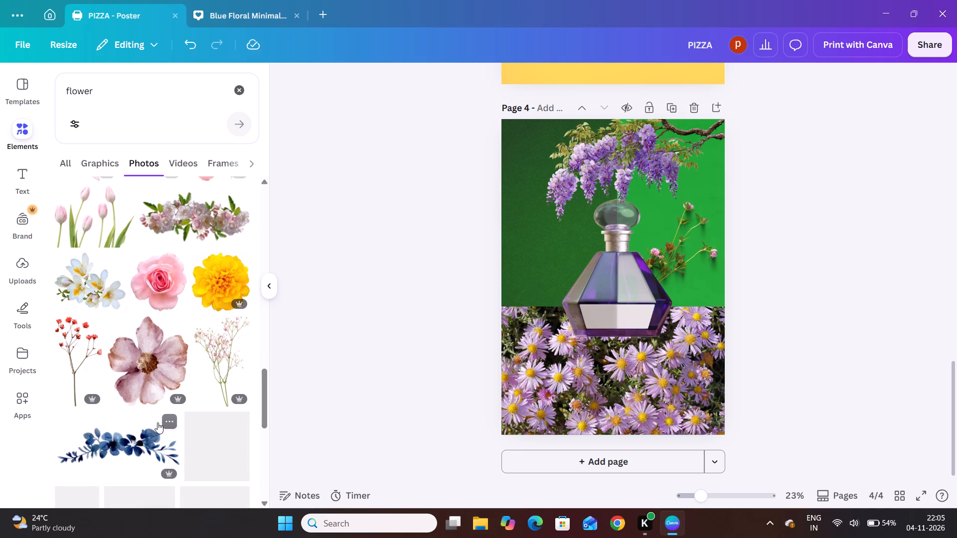
scroll(158, 422, "down", 3)
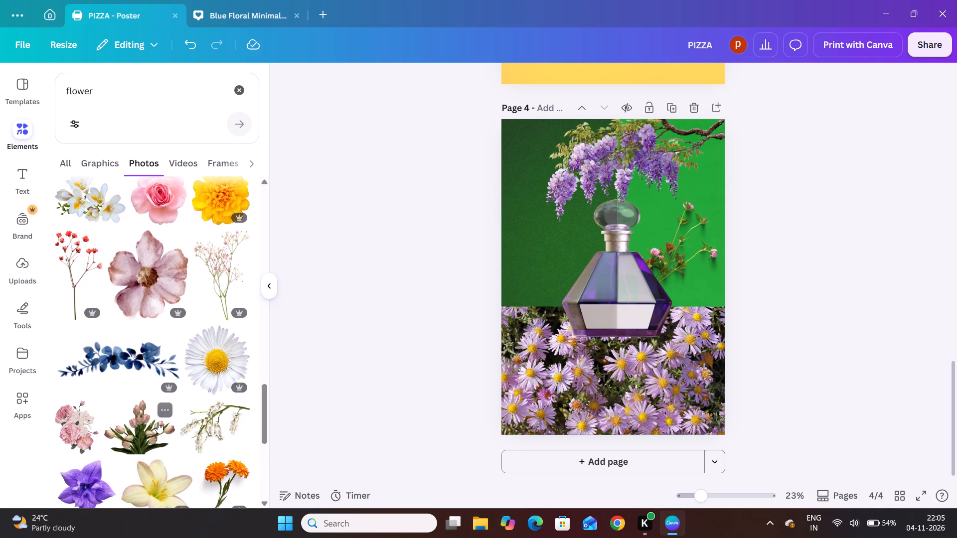
scroll(158, 422, "down", 1)
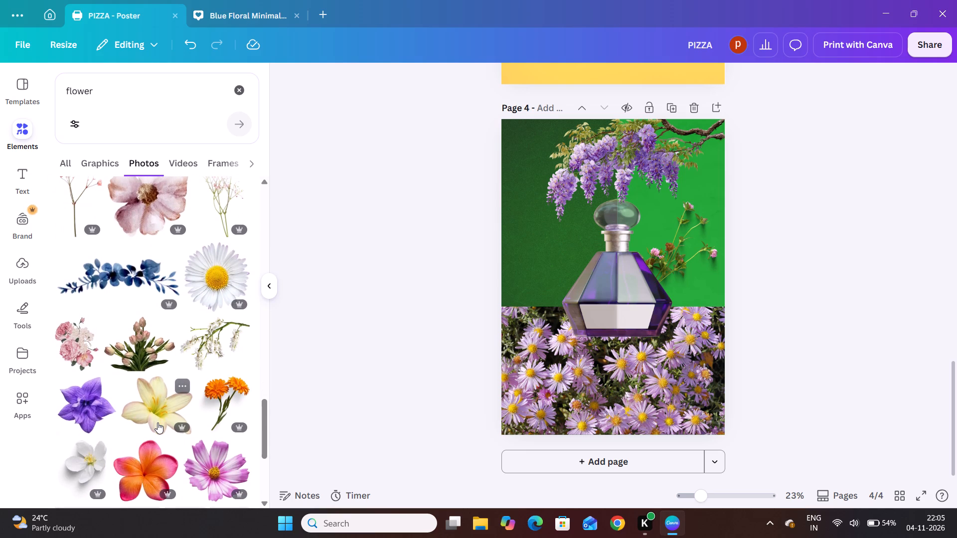
Delete the purple daisy field photo from the bottom of the perfume poster.
left_click(597, 376)
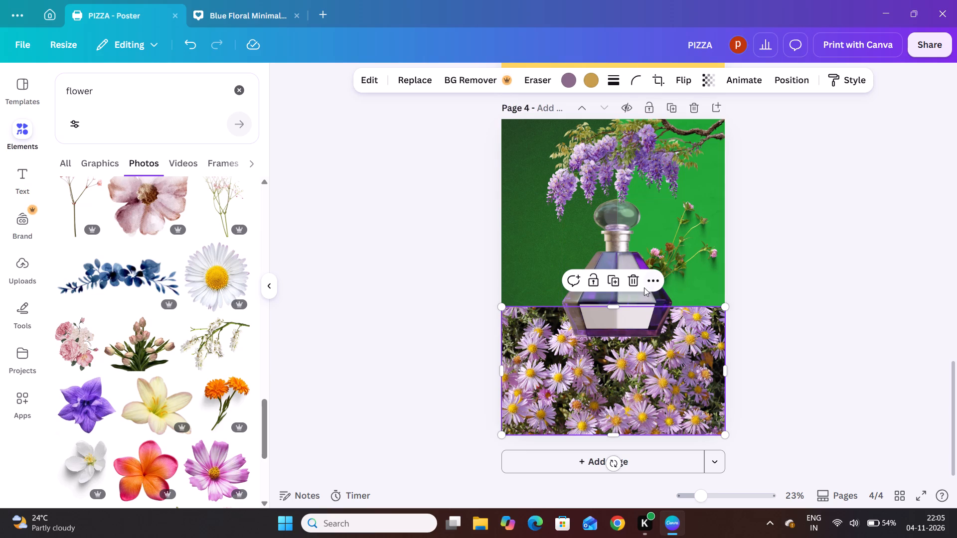
left_click(636, 279)
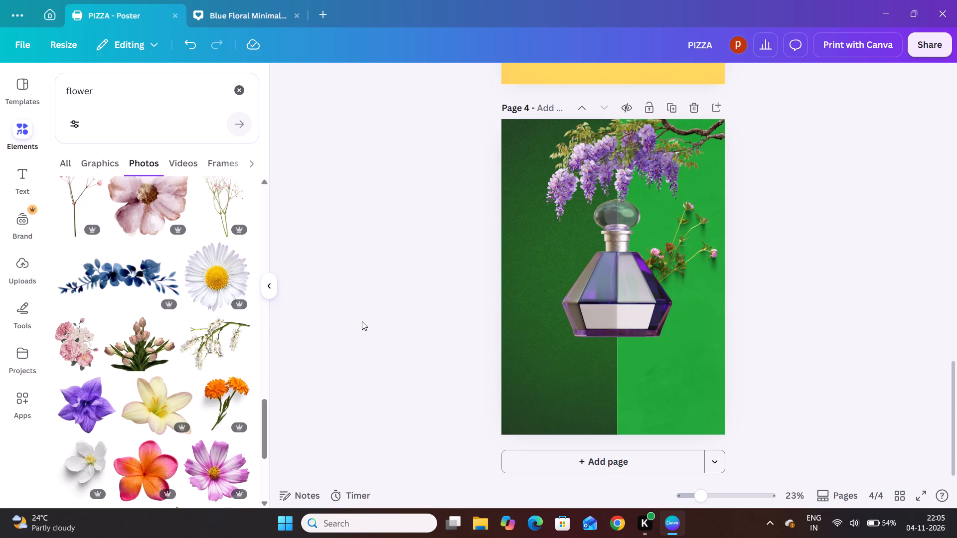
Add the pink tulip bouquet photo and place it at the page's bottom right, about X 8.4 cm, Y 34.5 cm.
left_click(130, 349)
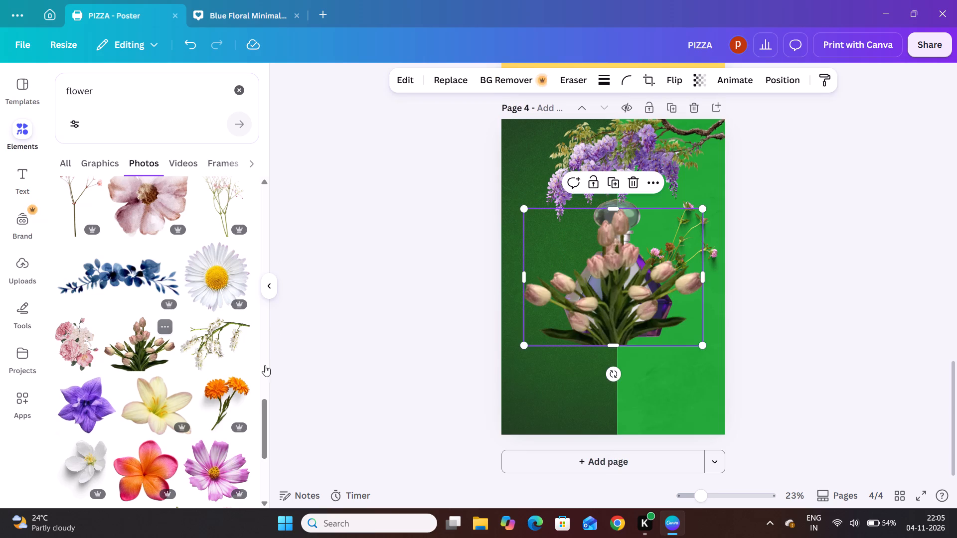
left_click_drag(625, 310, 629, 393)
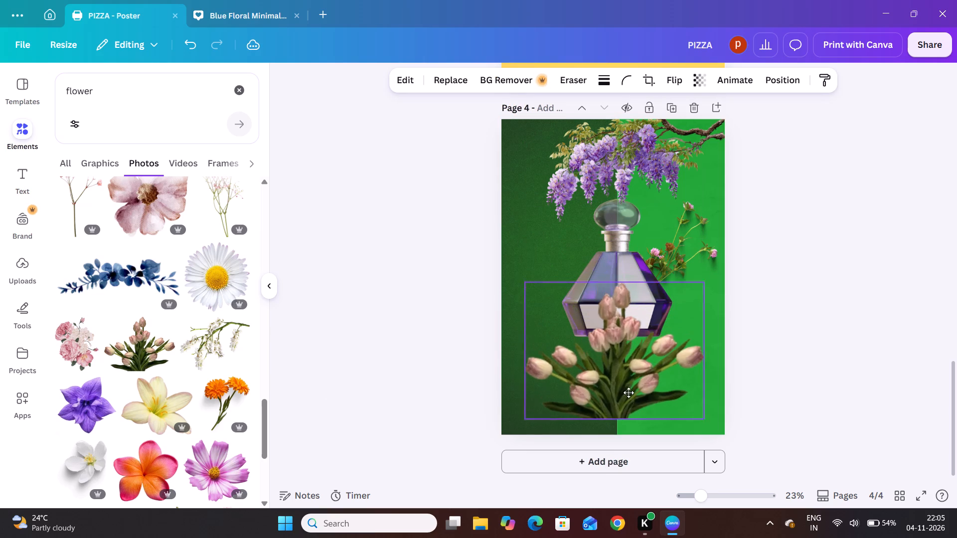
left_click_drag(629, 393, 668, 406)
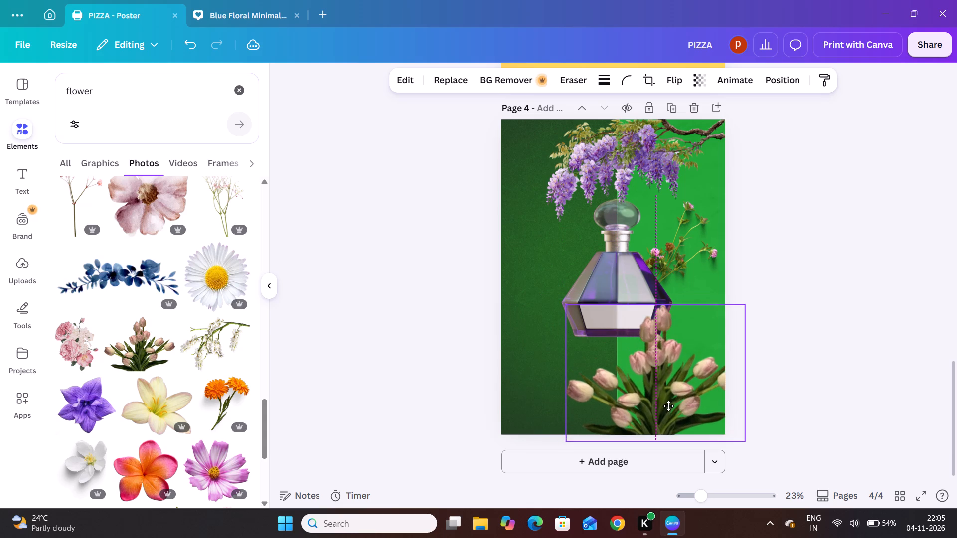
left_click_drag(668, 406, 647, 404)
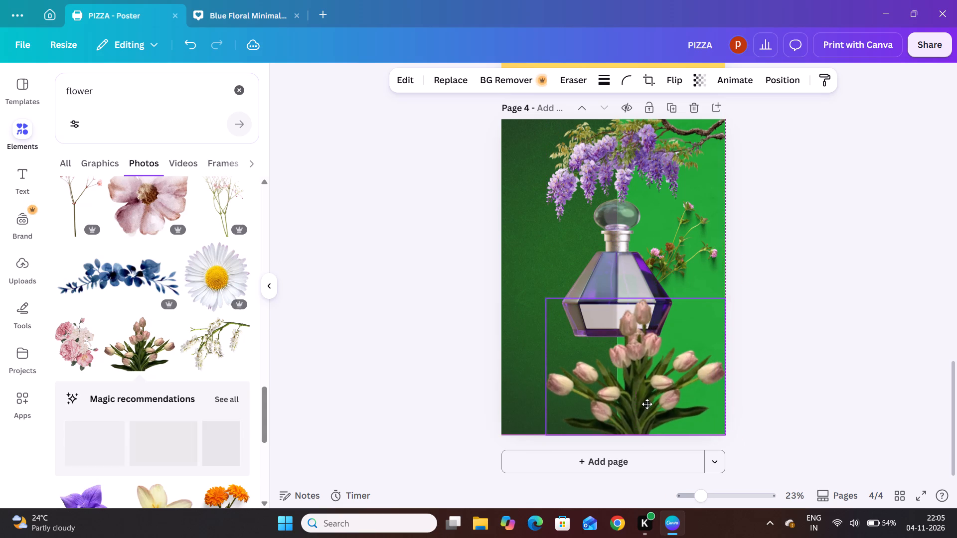
left_click_drag(647, 404, 645, 404)
left_click(765, 305)
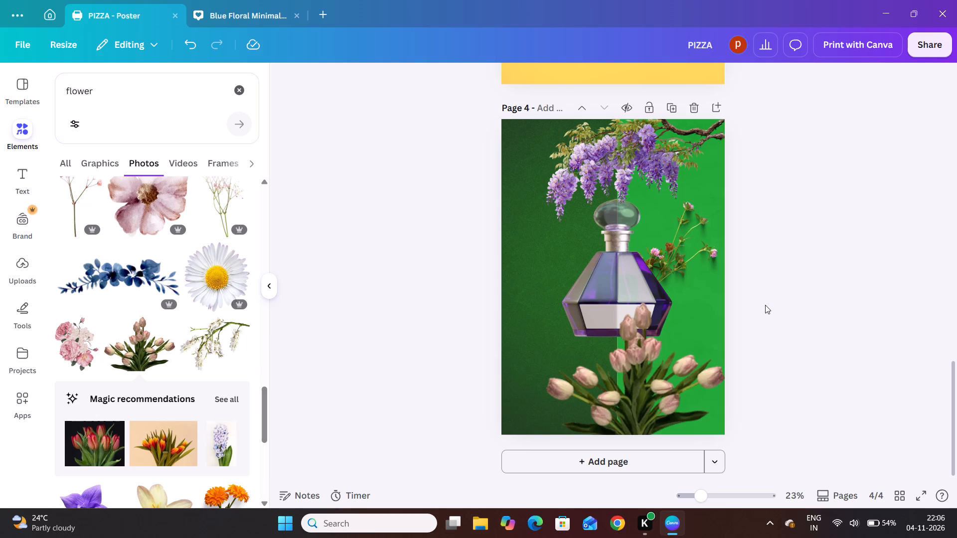
Send the tulip bouquet one layer backward so it sits behind the perfume bottle.
left_click(646, 386)
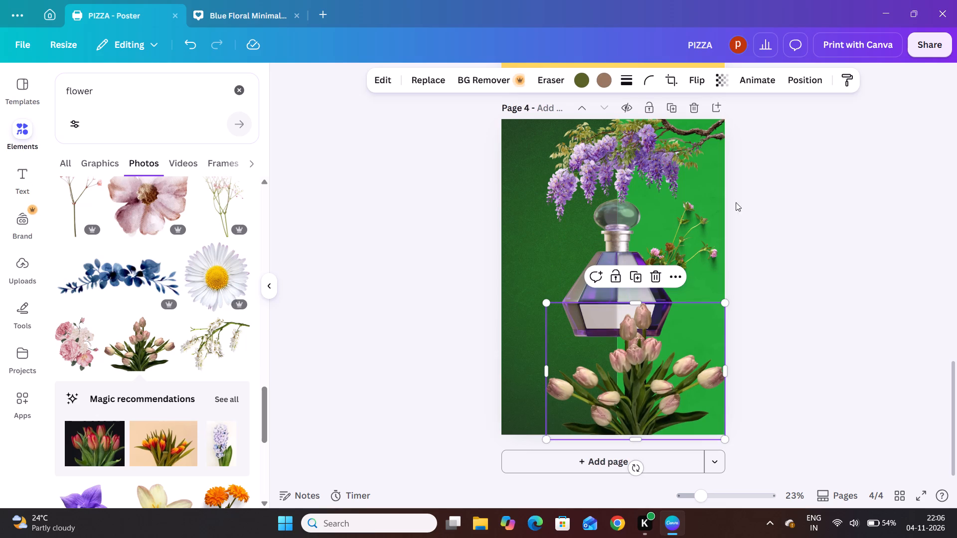
left_click(796, 82)
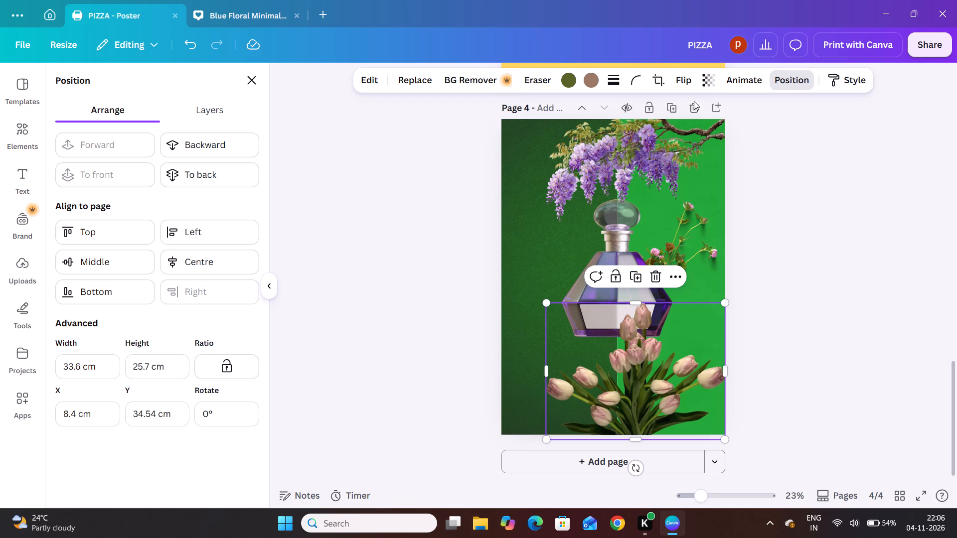
left_click(219, 145)
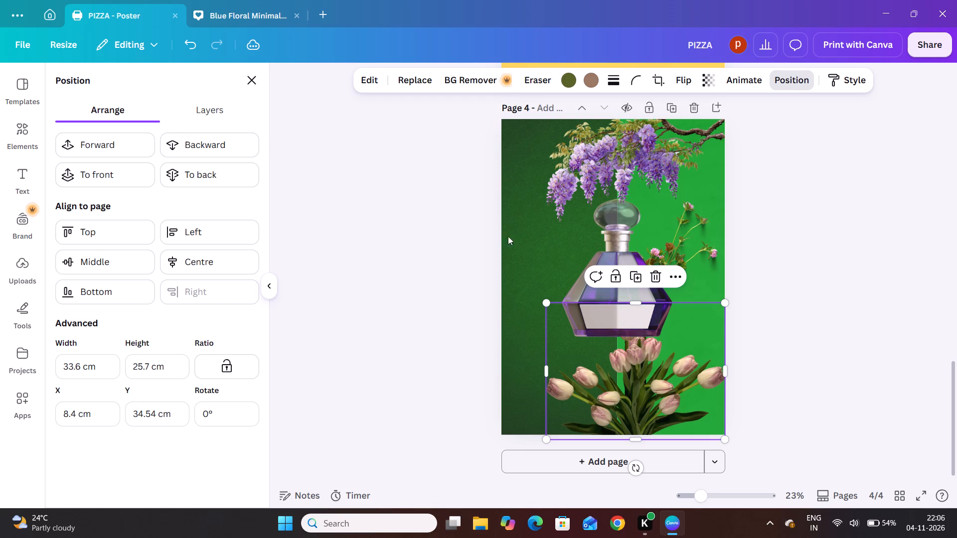
left_click(782, 301)
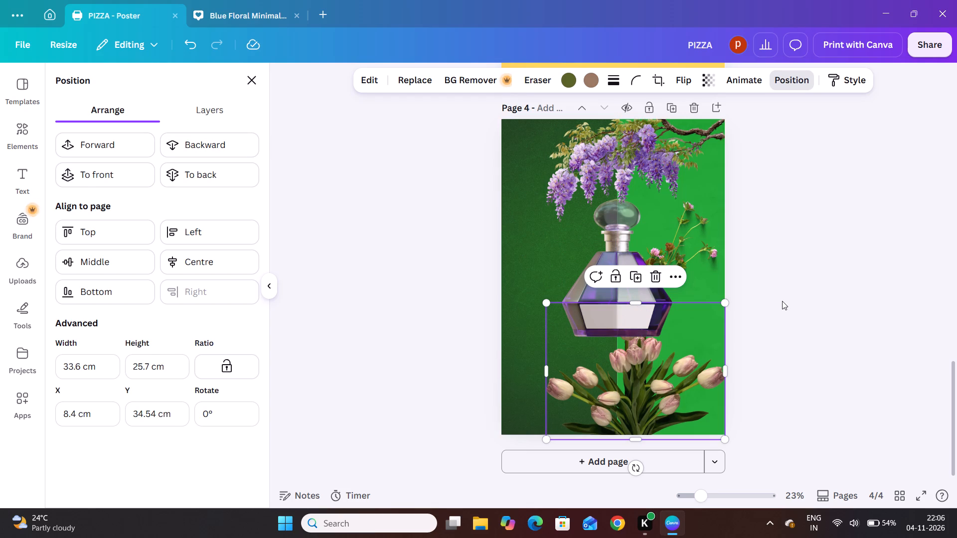
left_click(782, 301)
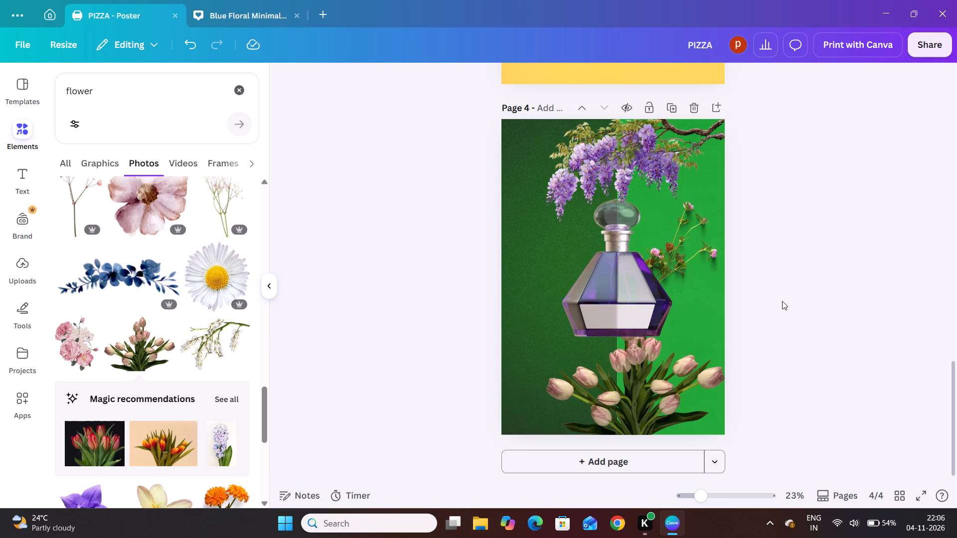
Enlarge the tulip bouquet to the full page width, about 42 cm, and extend its top edge up behind the wisteria.
left_click(631, 364)
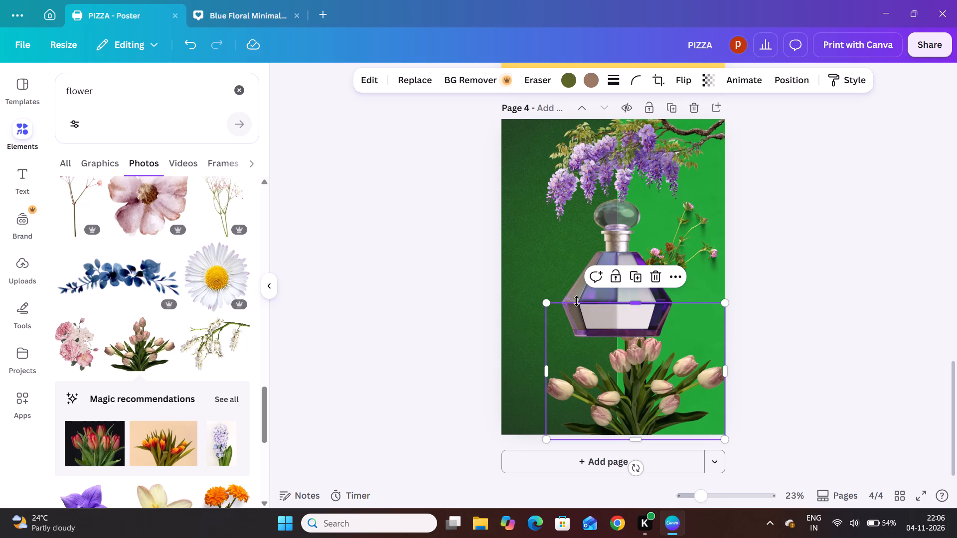
left_click_drag(548, 300, 511, 243)
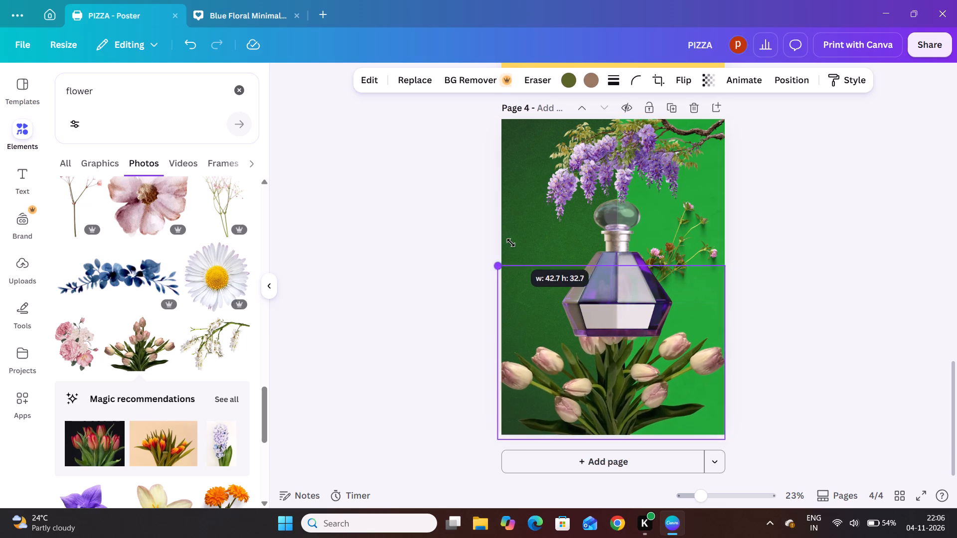
left_click_drag(511, 243, 527, 240)
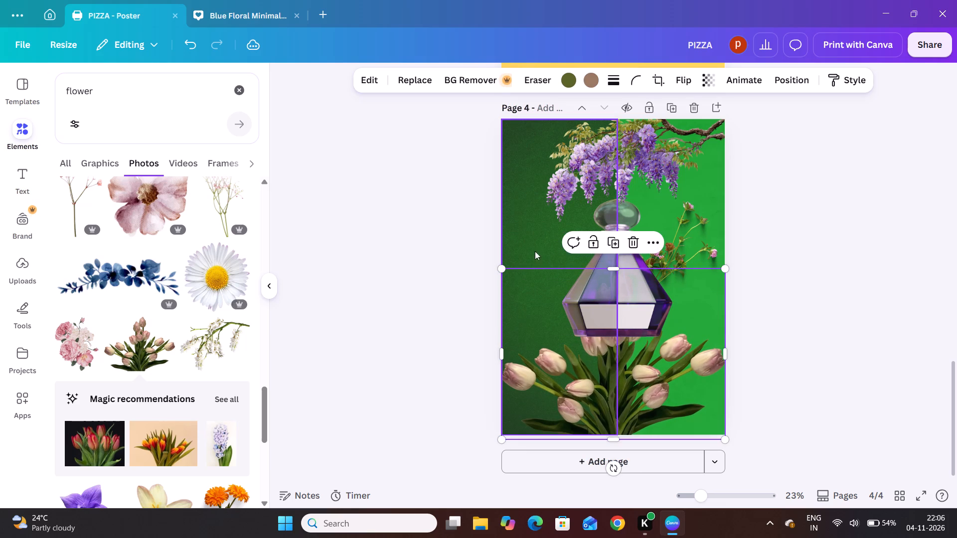
left_click(616, 263)
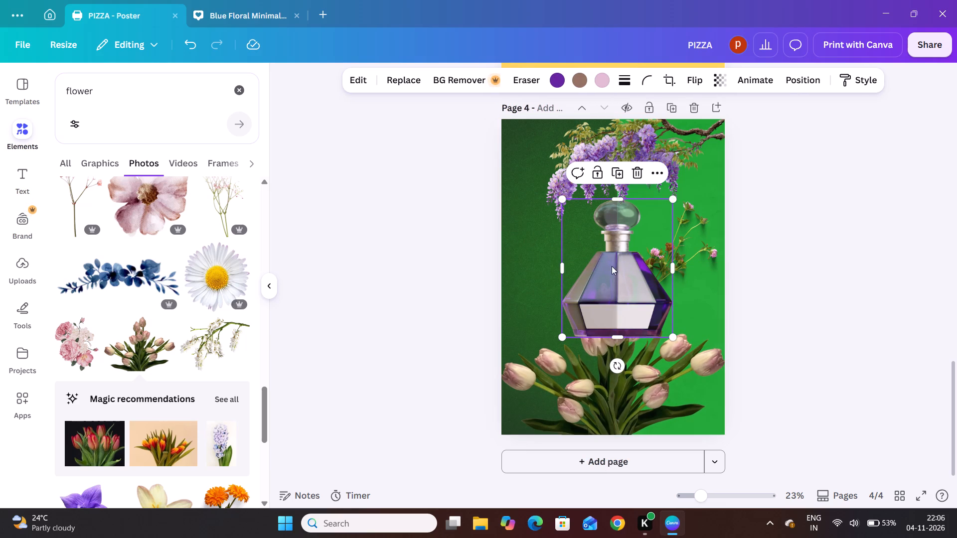
left_click(533, 344)
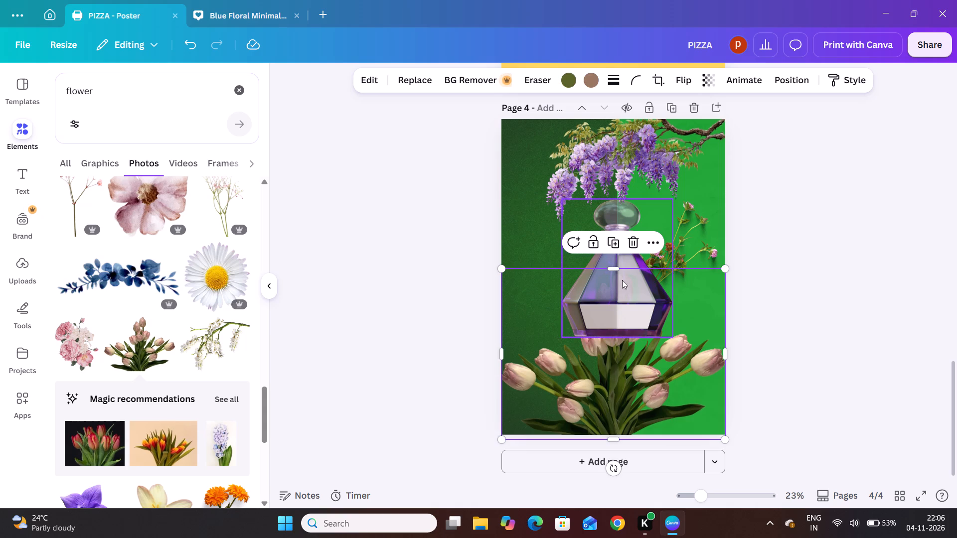
left_click_drag(613, 270, 623, 222)
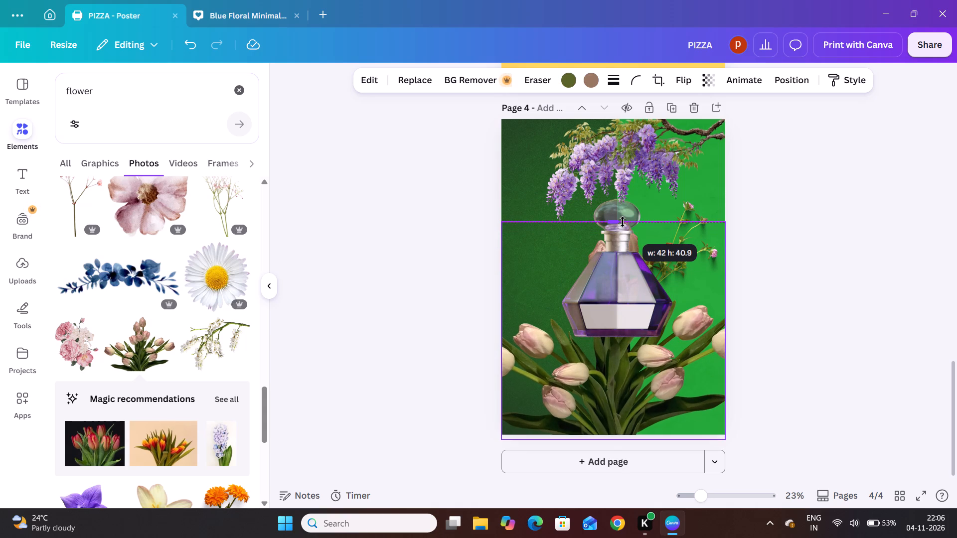
left_click_drag(623, 222, 599, 202)
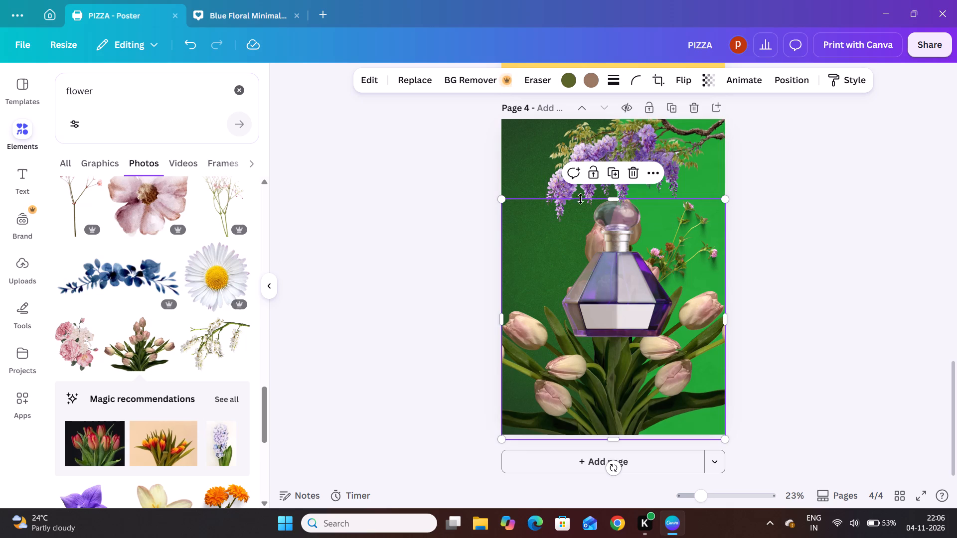
left_click_drag(610, 200, 621, 177)
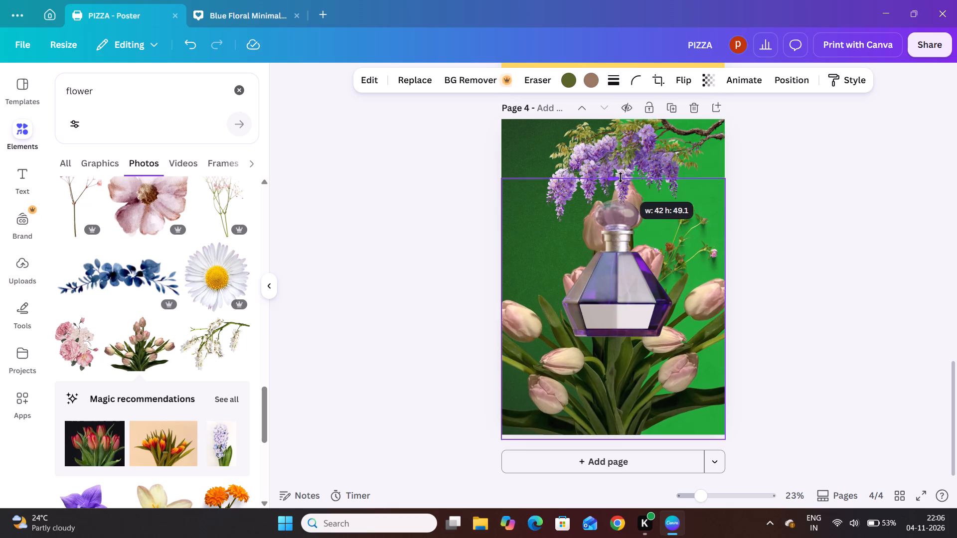
left_click_drag(621, 177, 618, 164)
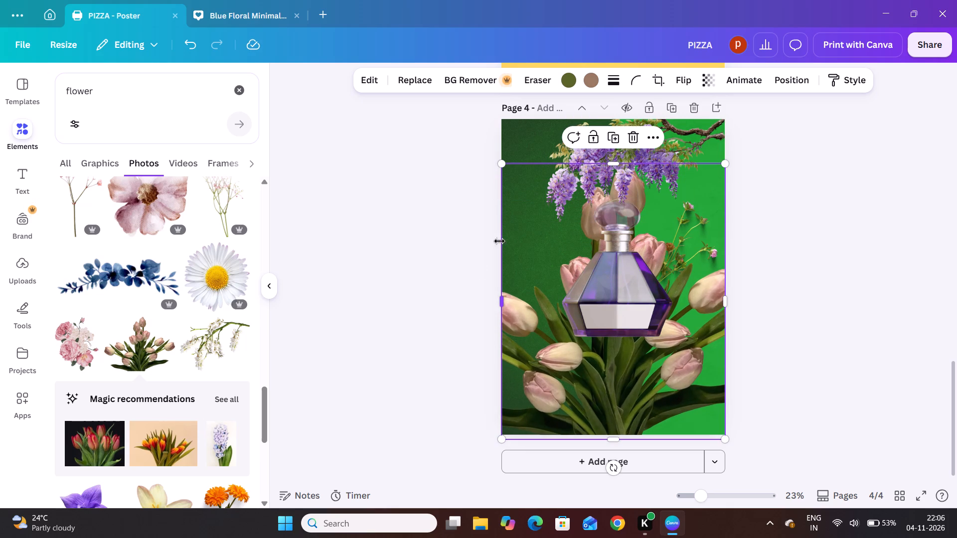
left_click(469, 298)
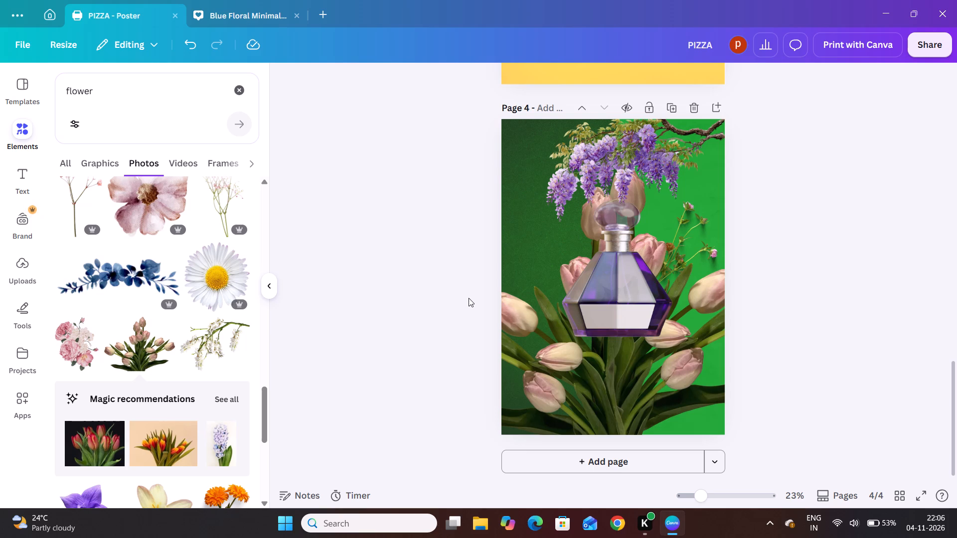
left_click(445, 307)
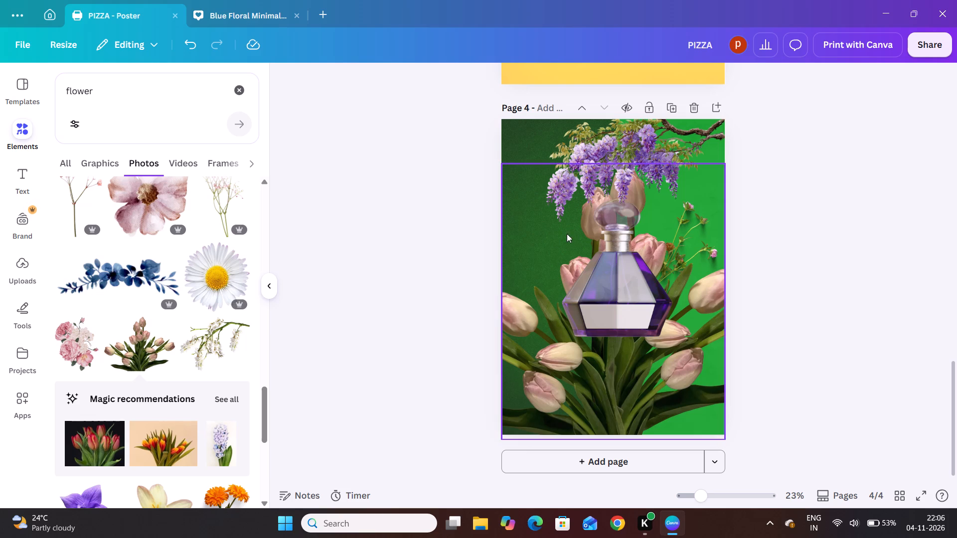
left_click(465, 273)
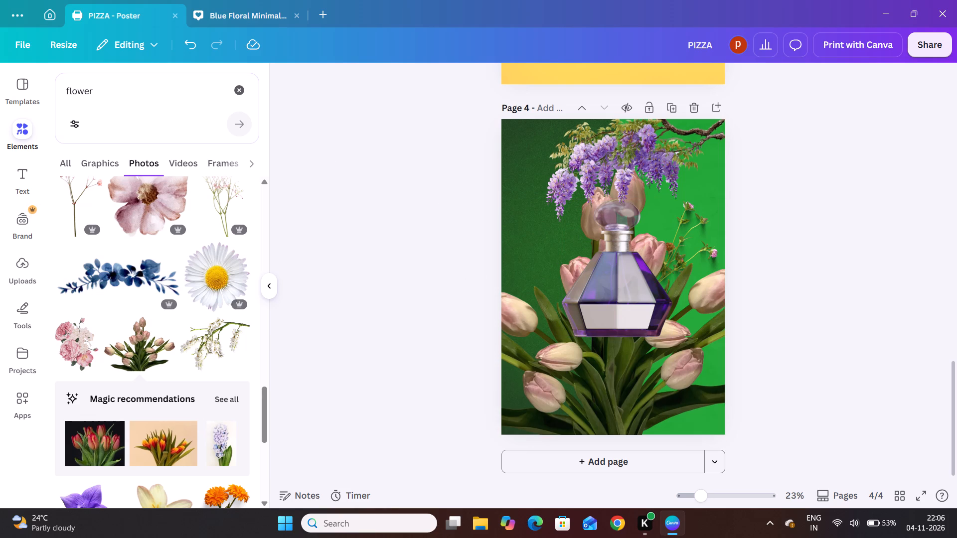
Save the PIZZA design.
left_click(18, 48)
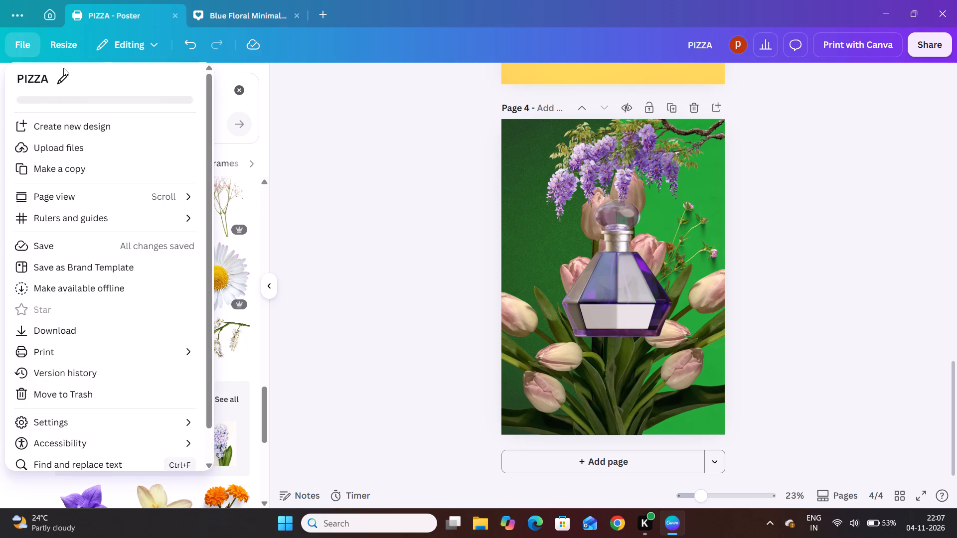
left_click(64, 247)
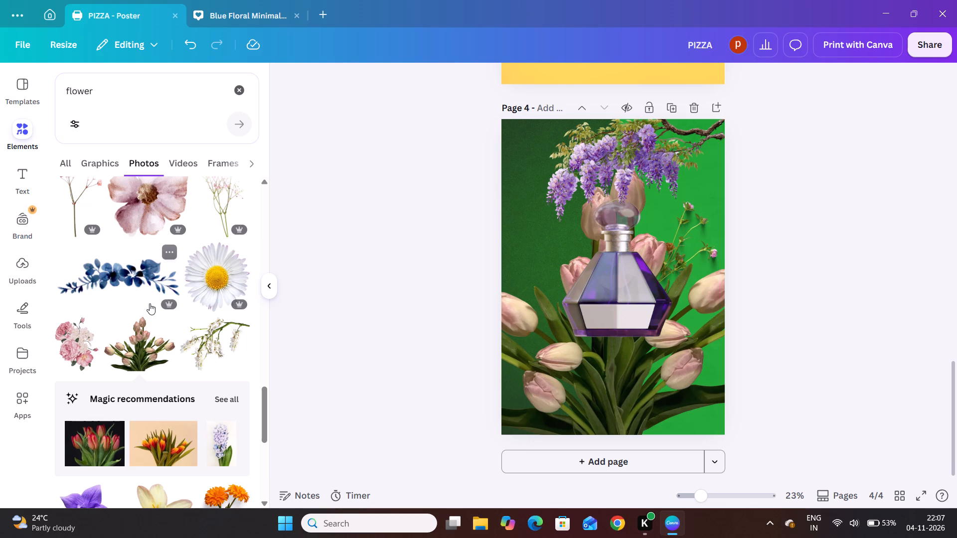
Add the long pink flower-bed strip from the "flower" photo results and place it along the page's bottom edge.
scroll(155, 340, "down", 2)
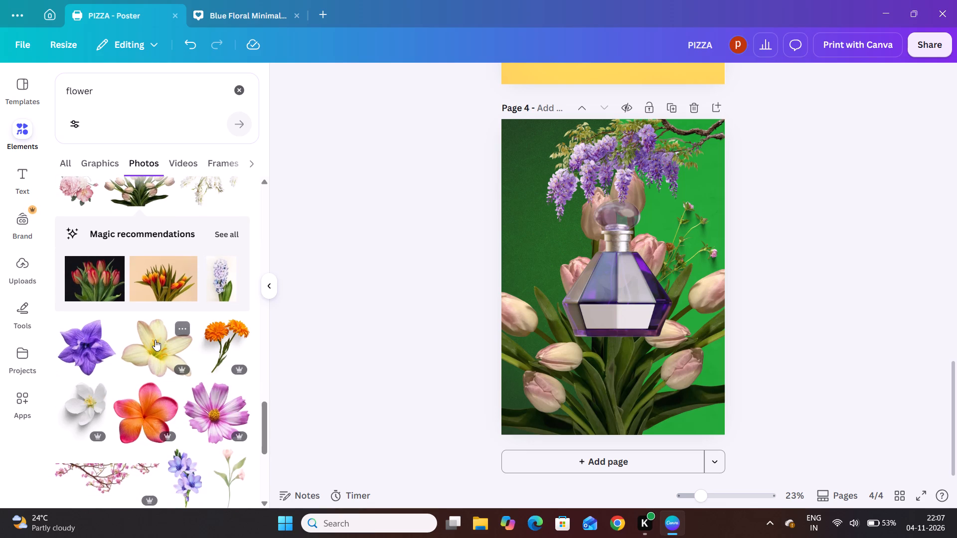
scroll(155, 340, "down", 1)
scroll(155, 340, "right", 1)
scroll(155, 340, "down", 1)
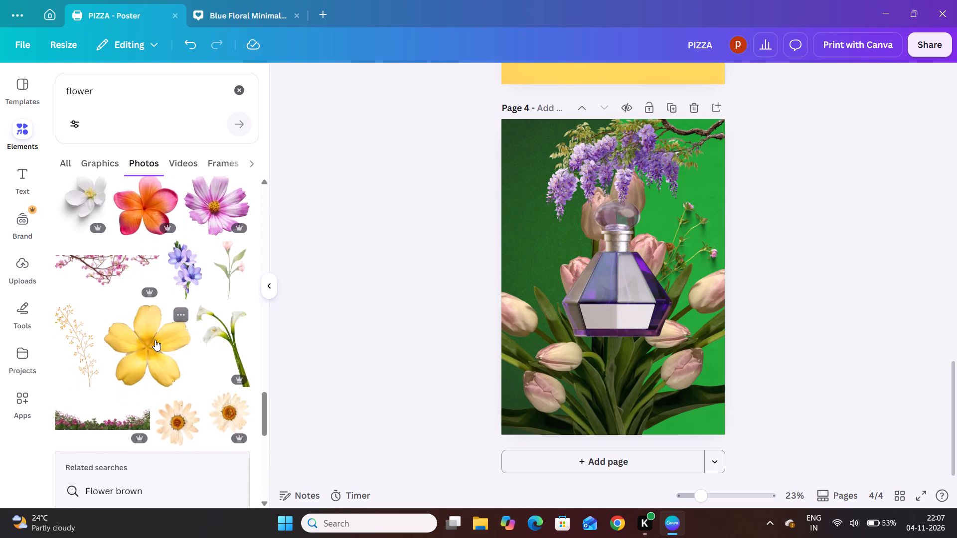
scroll(155, 340, "down", 1)
scroll(155, 340, "right", 1)
scroll(155, 340, "down", 1)
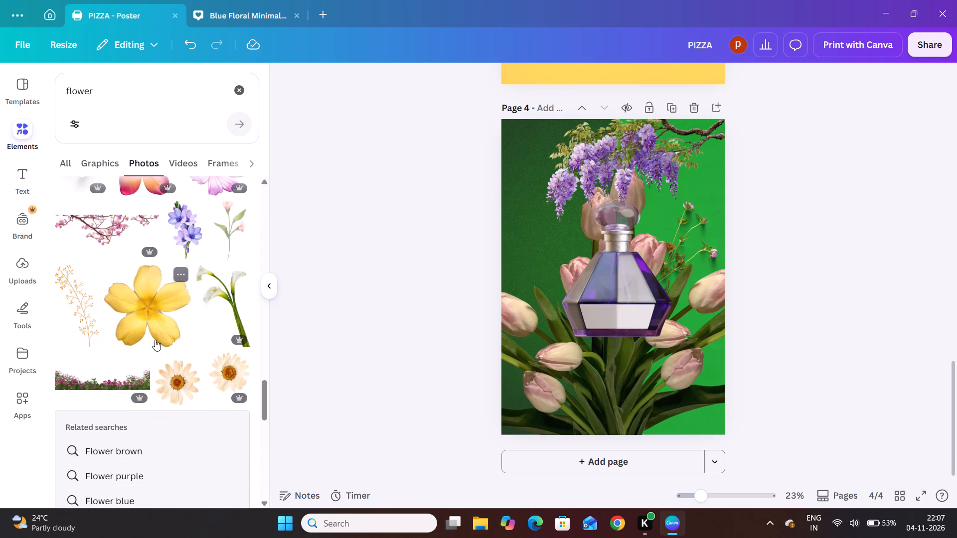
scroll(155, 340, "down", 3)
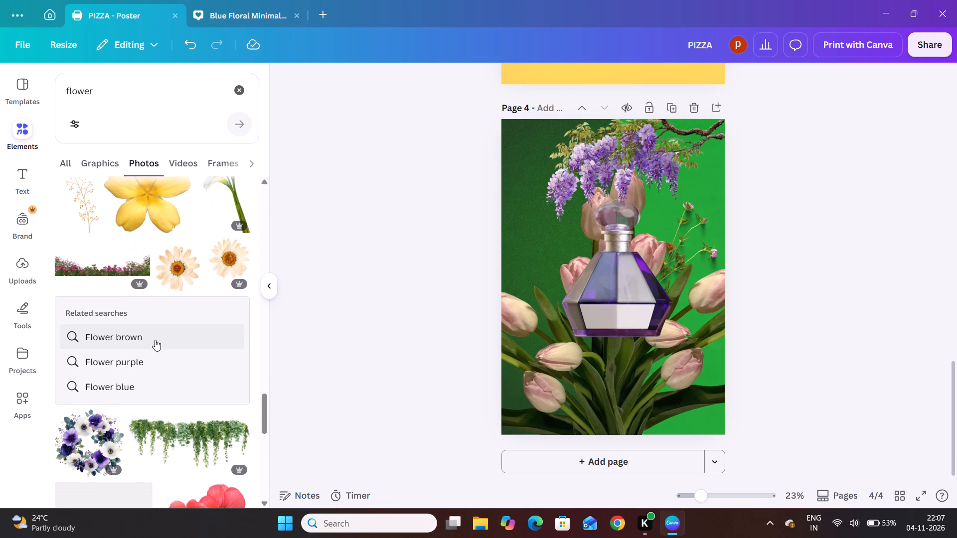
left_click(105, 270)
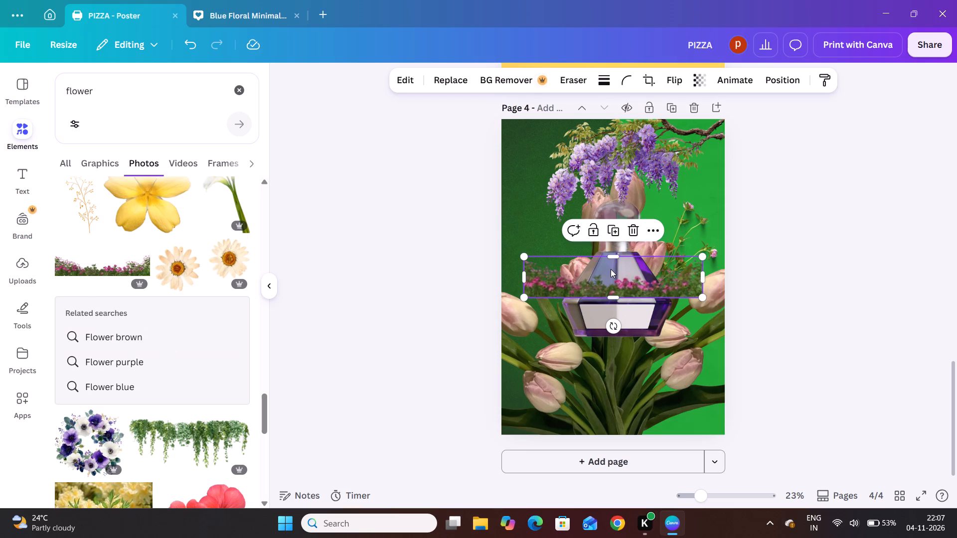
left_click_drag(611, 269, 608, 420)
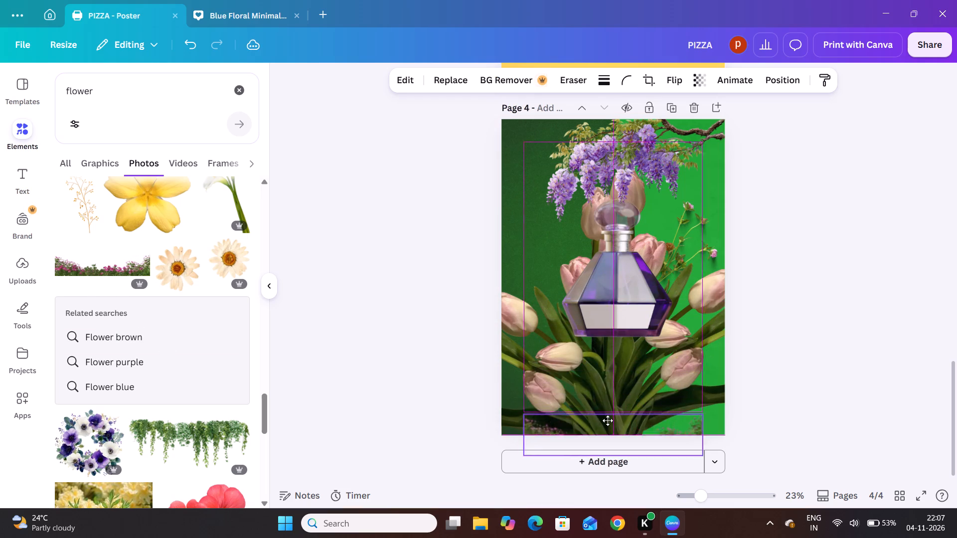
left_click_drag(608, 420, 606, 403)
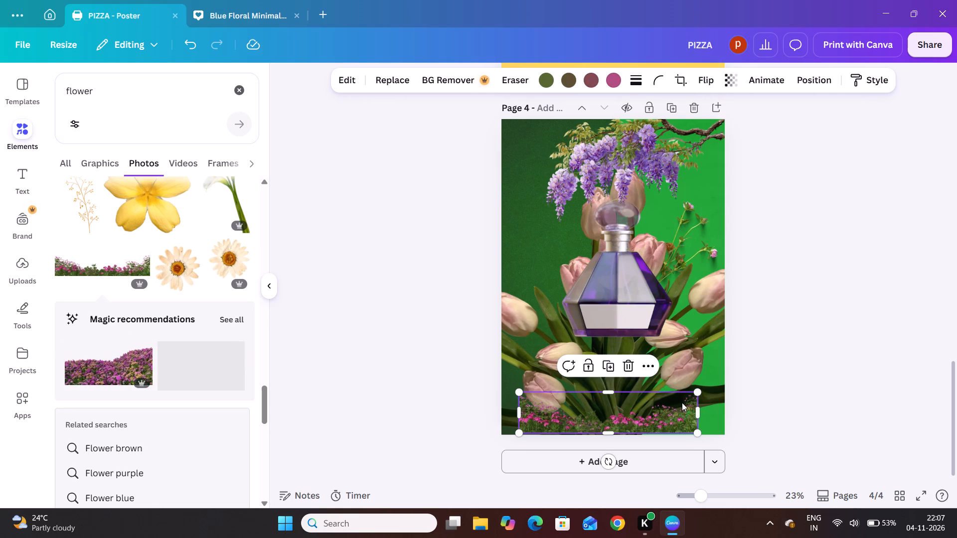
Stretch the pink flower-bed strip sideways so it spans the full page width along the bottom edge.
left_click_drag(694, 409, 710, 407)
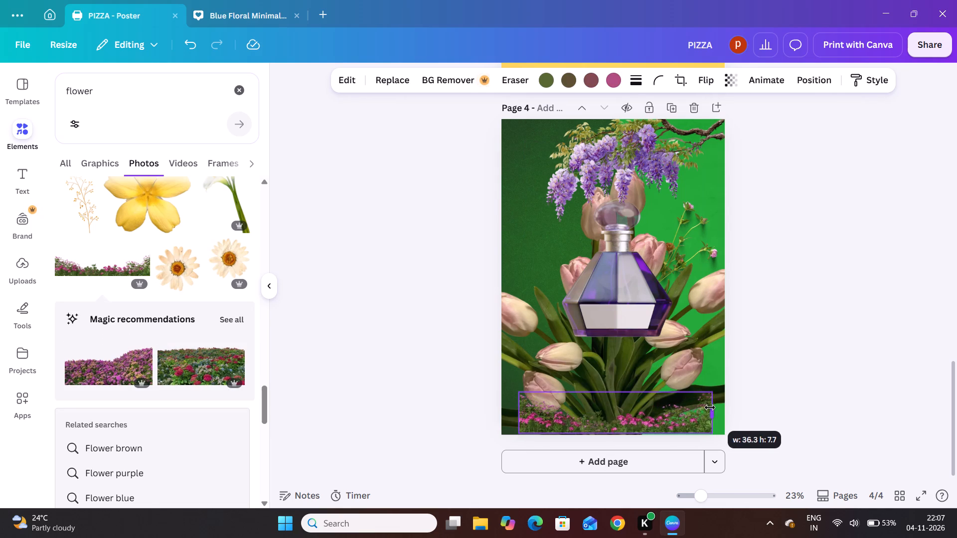
left_click_drag(710, 407, 719, 404)
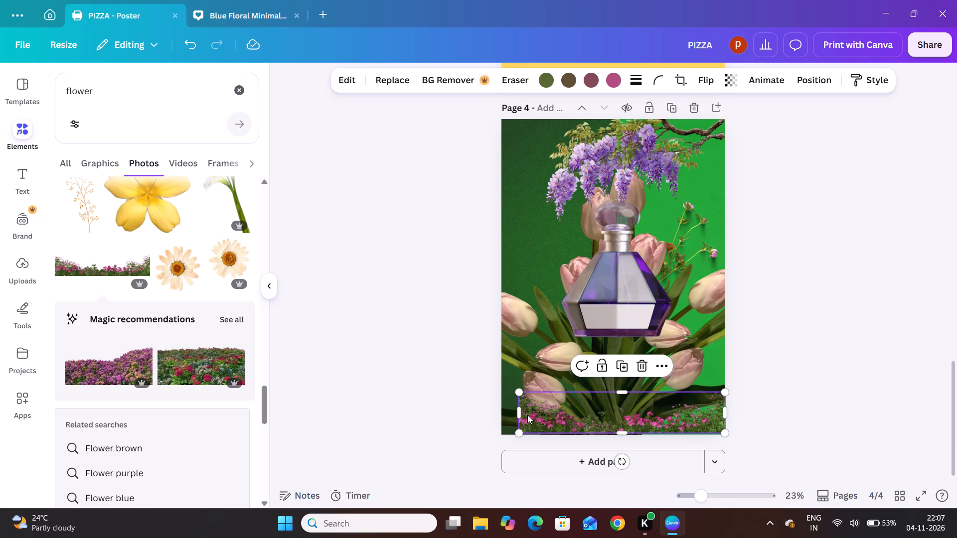
left_click_drag(520, 415, 510, 419)
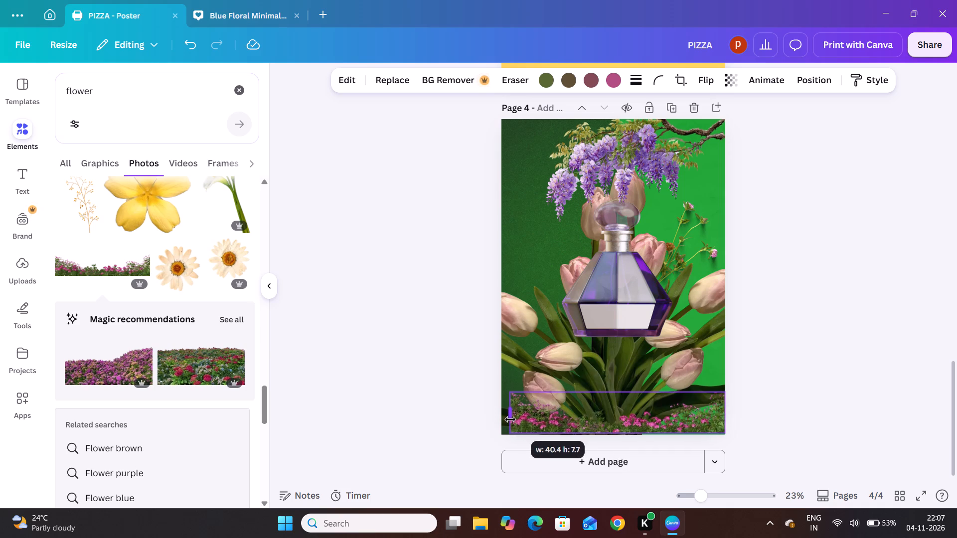
left_click_drag(510, 419, 506, 420)
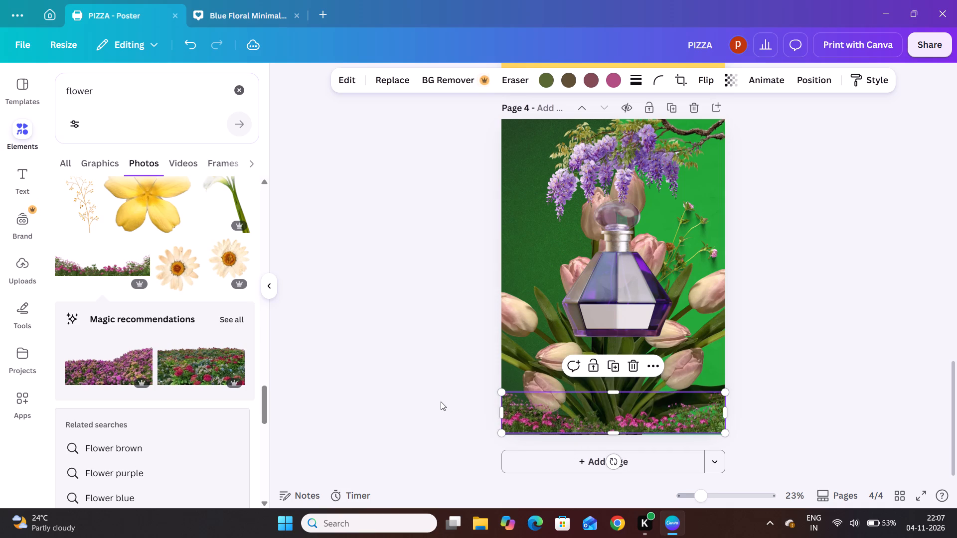
left_click(441, 402)
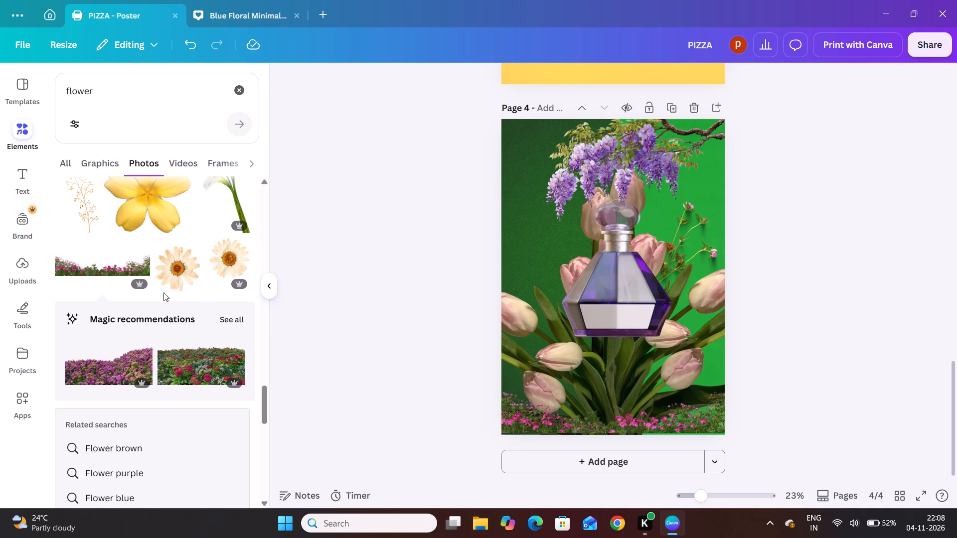
Browse the "flower" photo results for another bloom to add to the perfume poster.
scroll(162, 339, "down", 2)
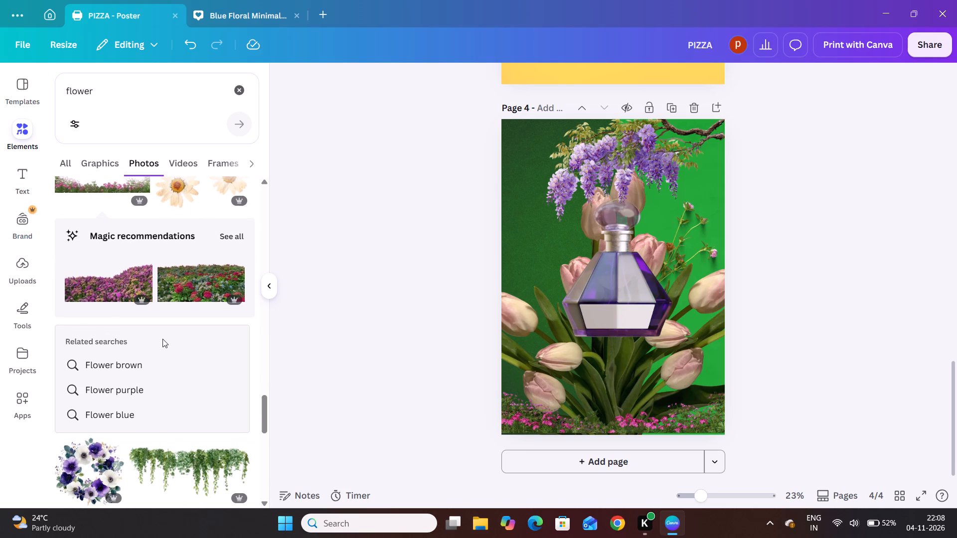
scroll(162, 339, "down", 2)
scroll(162, 339, "right", 1)
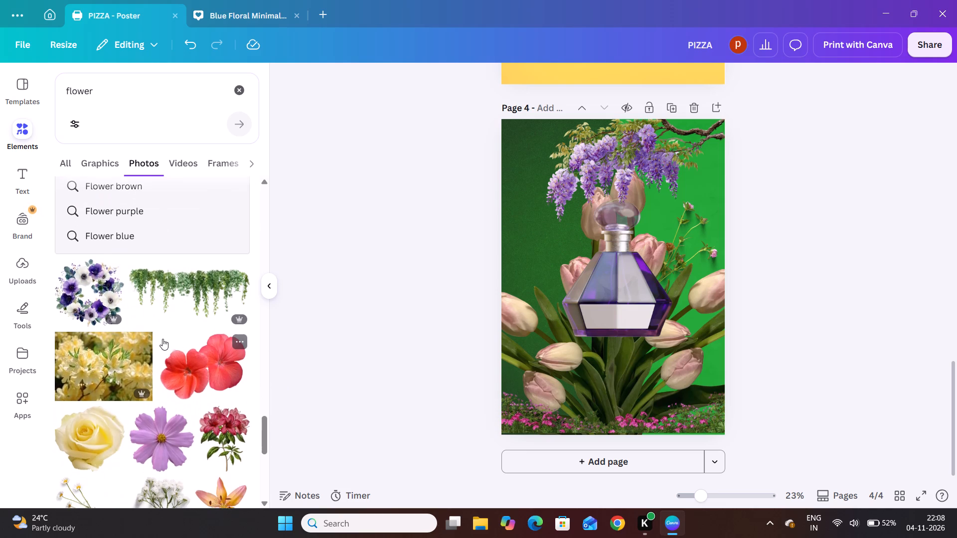
scroll(162, 339, "right", 4)
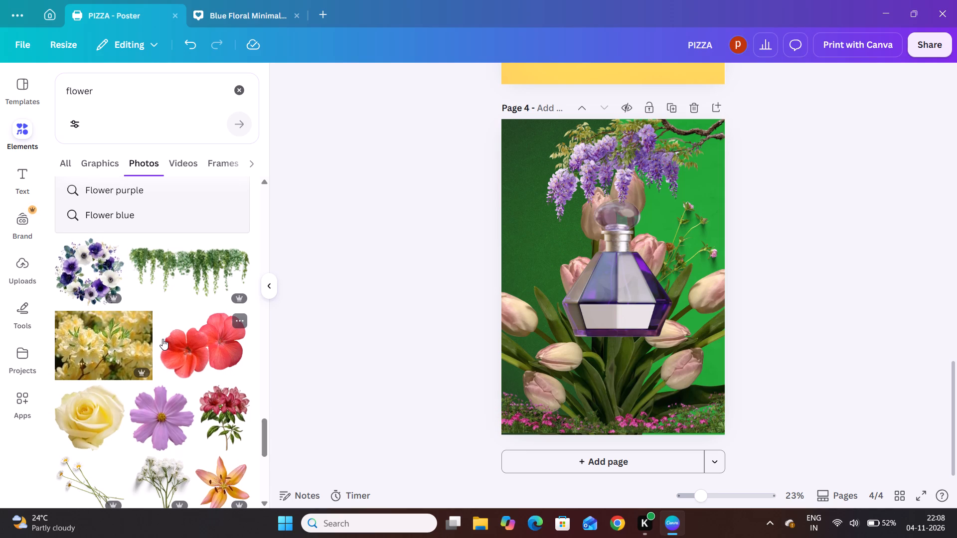
scroll(162, 339, "right", 1)
scroll(162, 339, "down", 2)
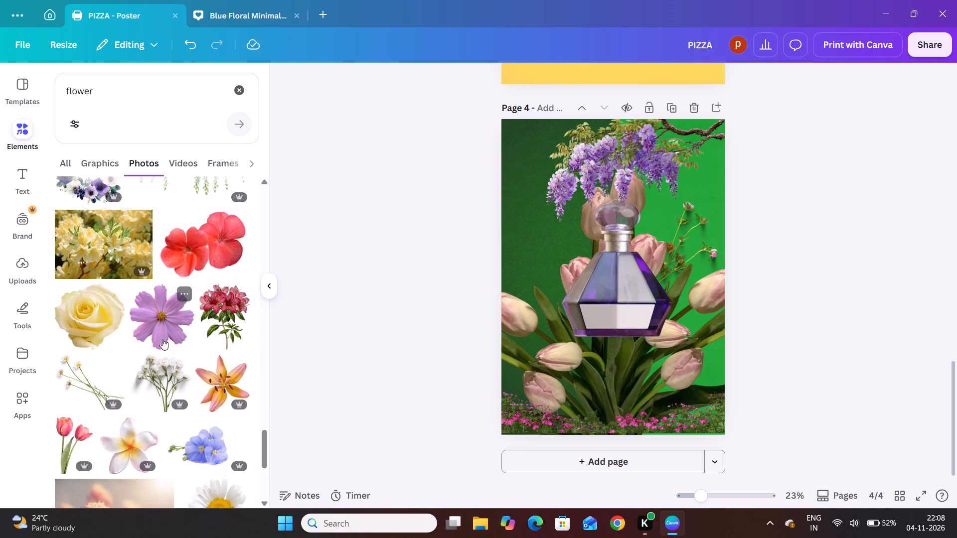
scroll(162, 339, "down", 2)
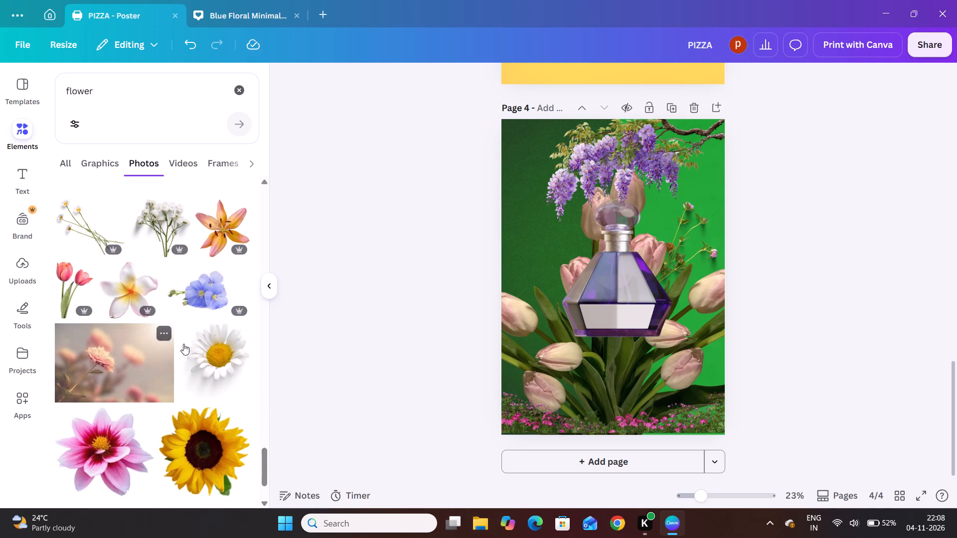
scroll(183, 344, "down", 2)
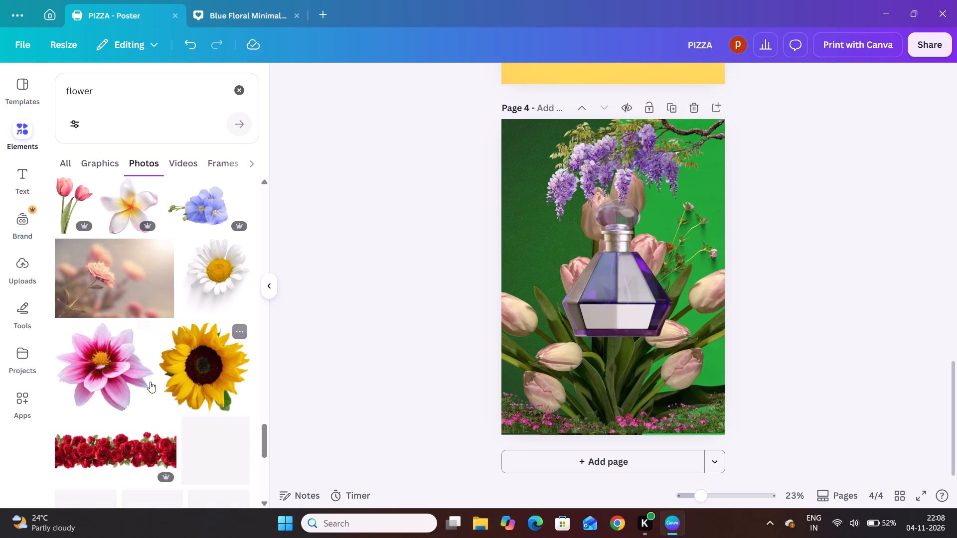
scroll(145, 288, "up", 1)
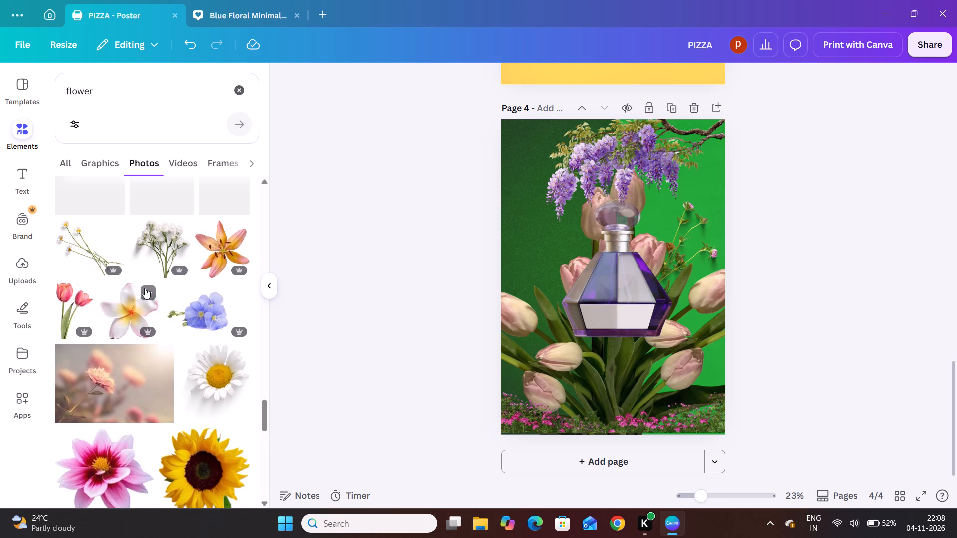
scroll(145, 288, "up", 4)
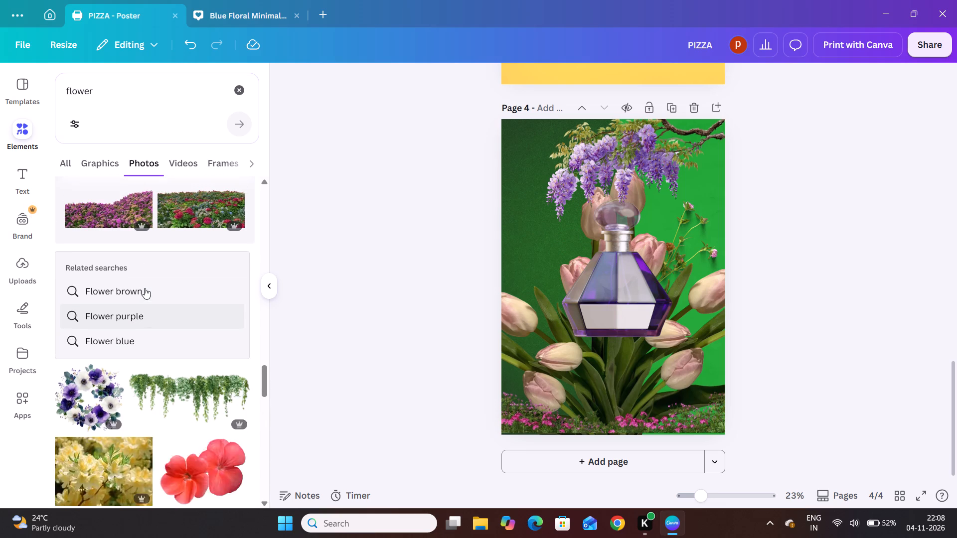
scroll(145, 288, "up", 3)
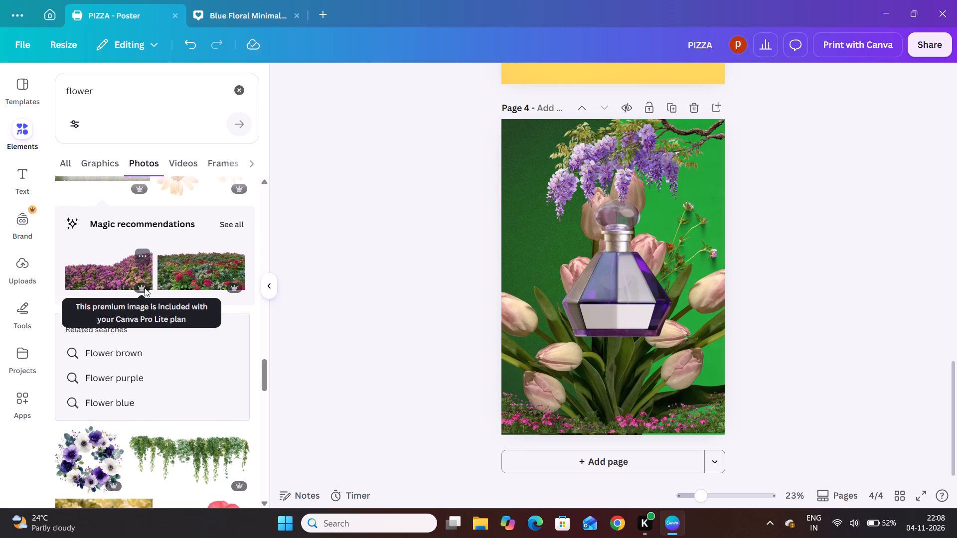
scroll(145, 288, "up", 2)
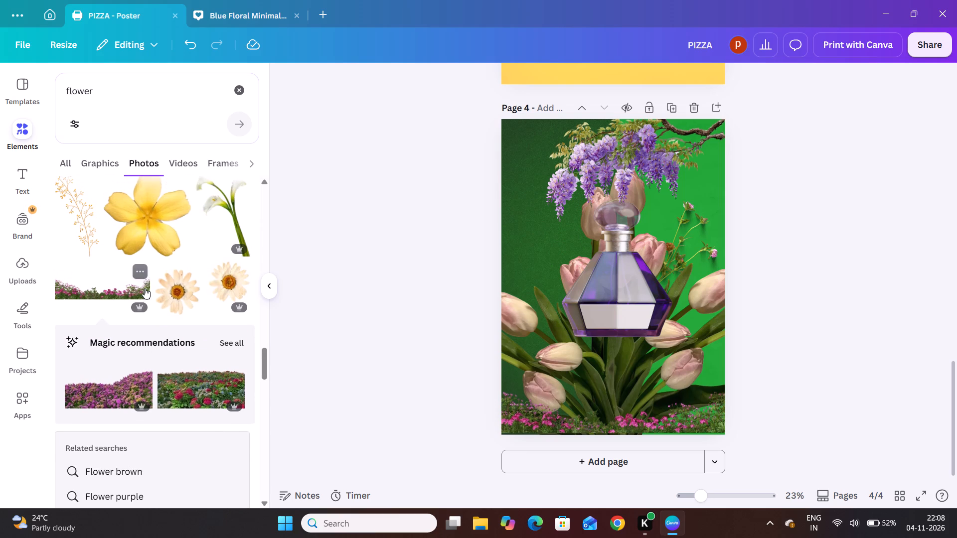
scroll(145, 288, "up", 3)
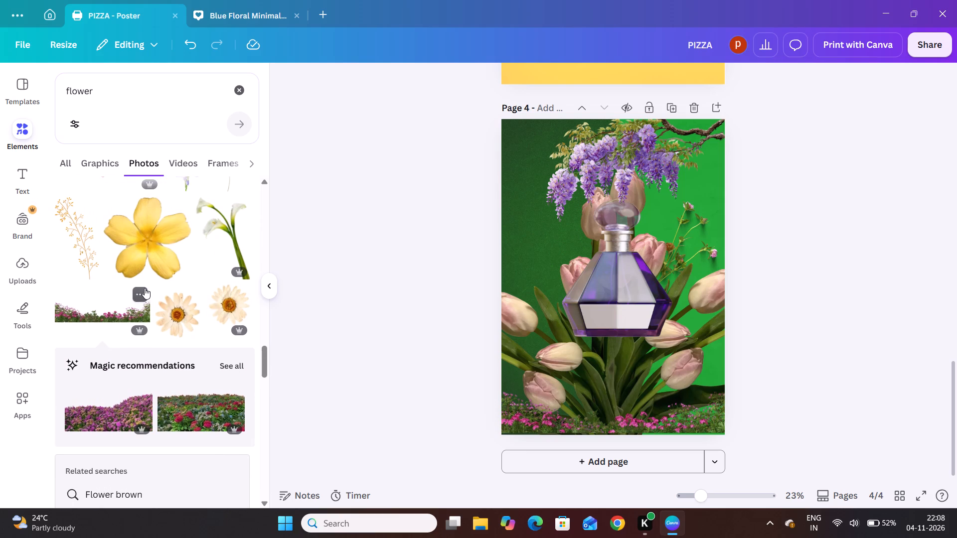
scroll(145, 288, "up", 5)
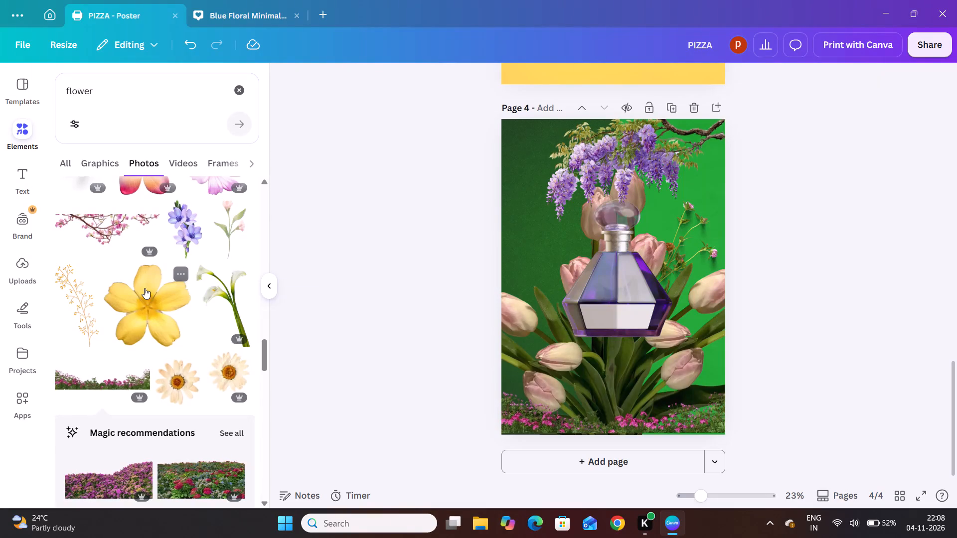
scroll(145, 288, "up", 3)
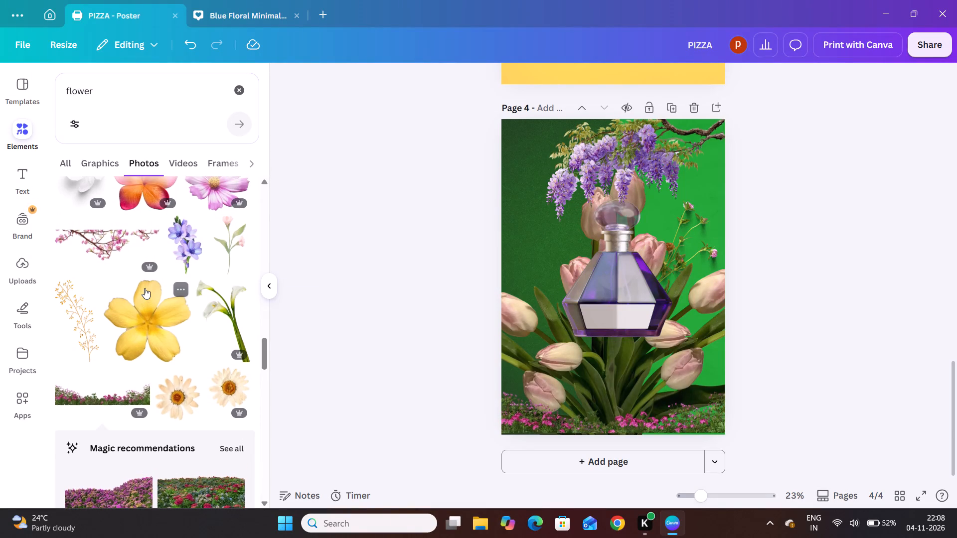
scroll(145, 288, "up", 1)
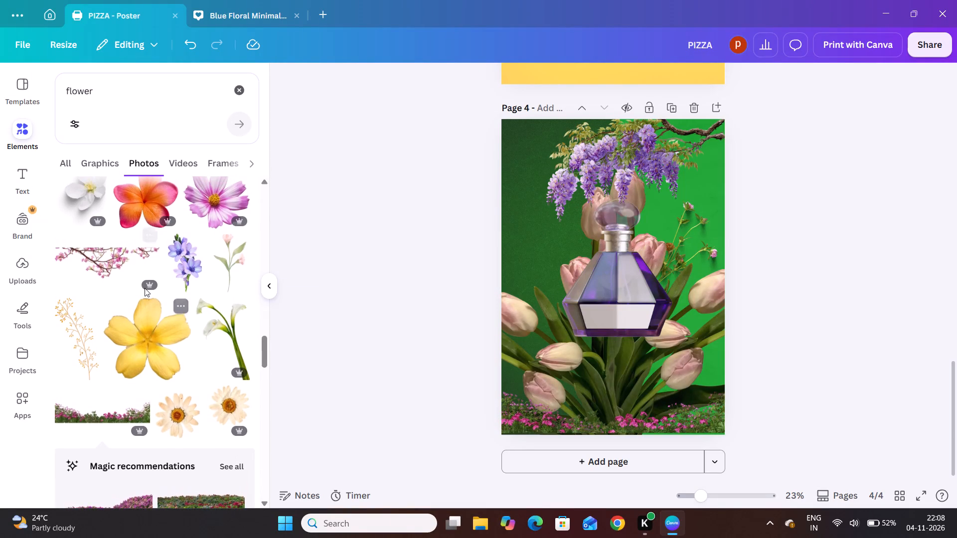
scroll(145, 288, "up", 2)
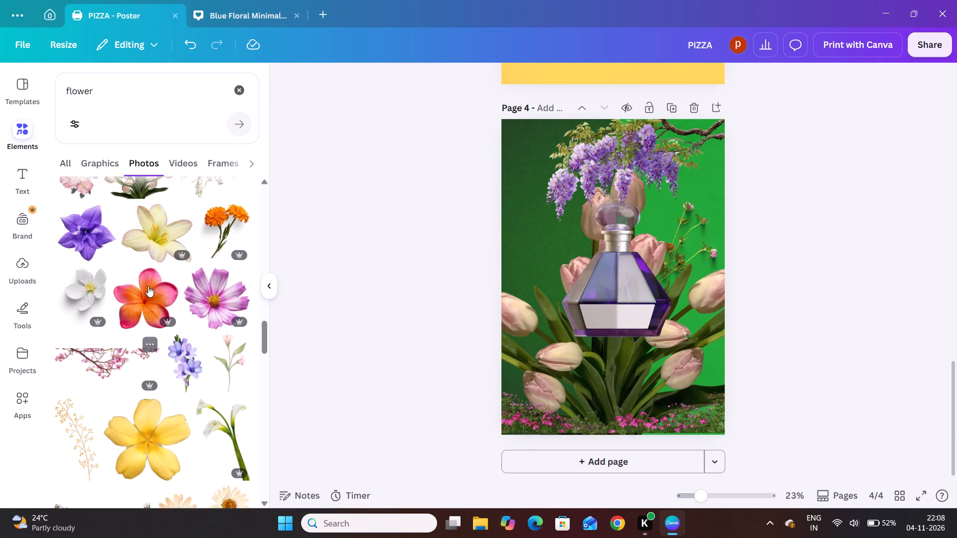
scroll(148, 286, "up", 1)
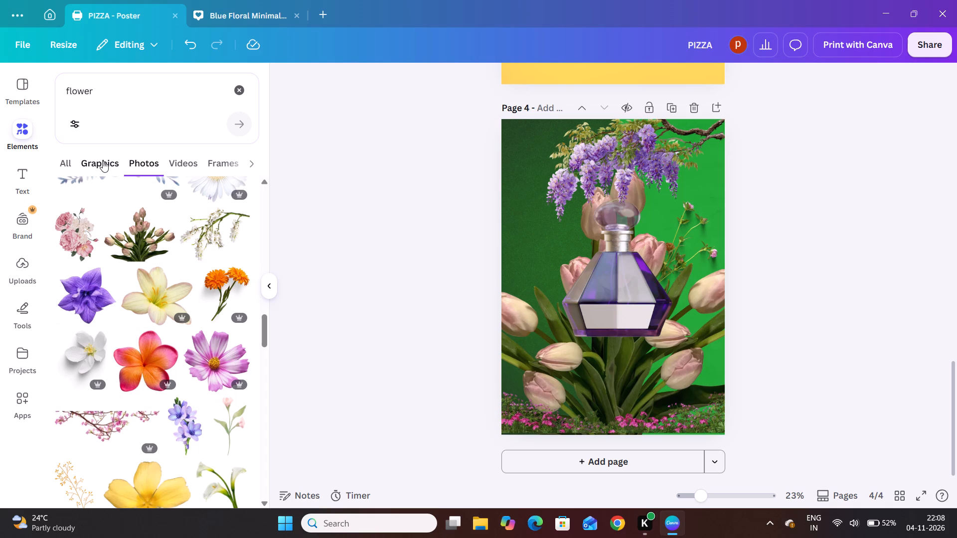
Add the blue flower with green leaves from the "flower" graphics results to page 4.
left_click(103, 161)
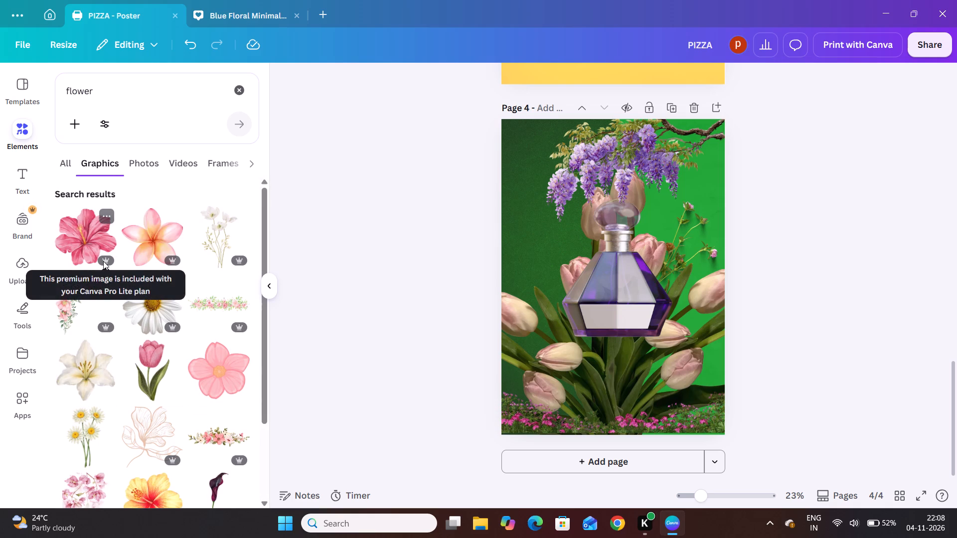
scroll(133, 338, "down", 1)
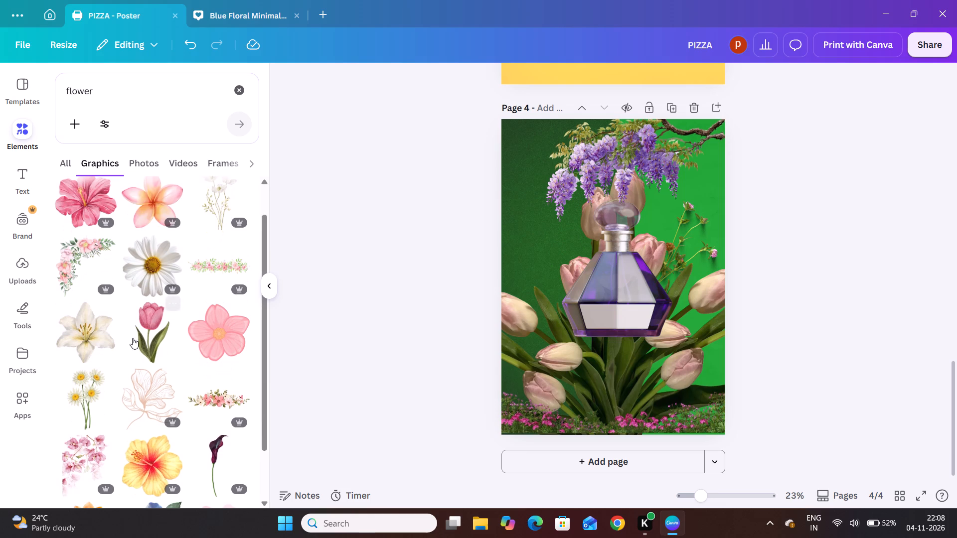
scroll(133, 338, "down", 1)
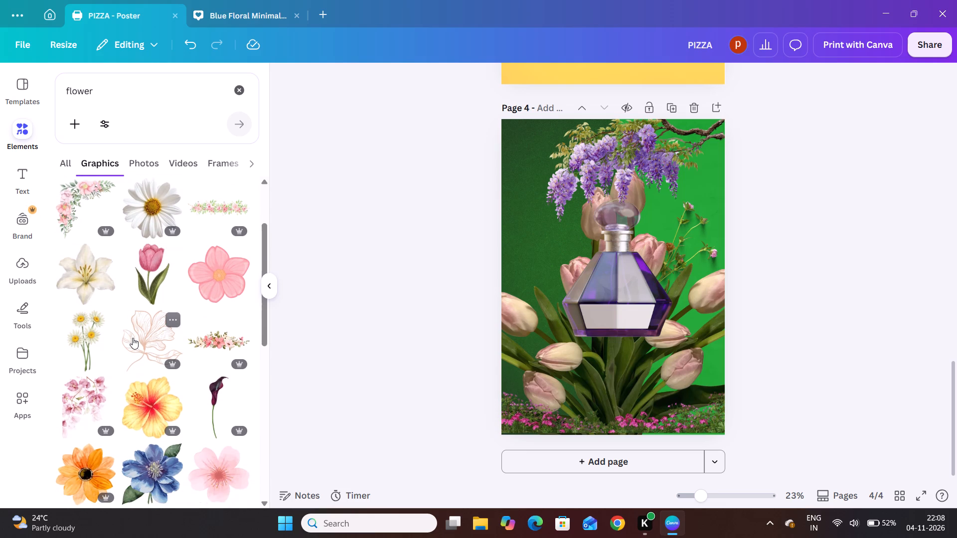
scroll(133, 338, "down", 2)
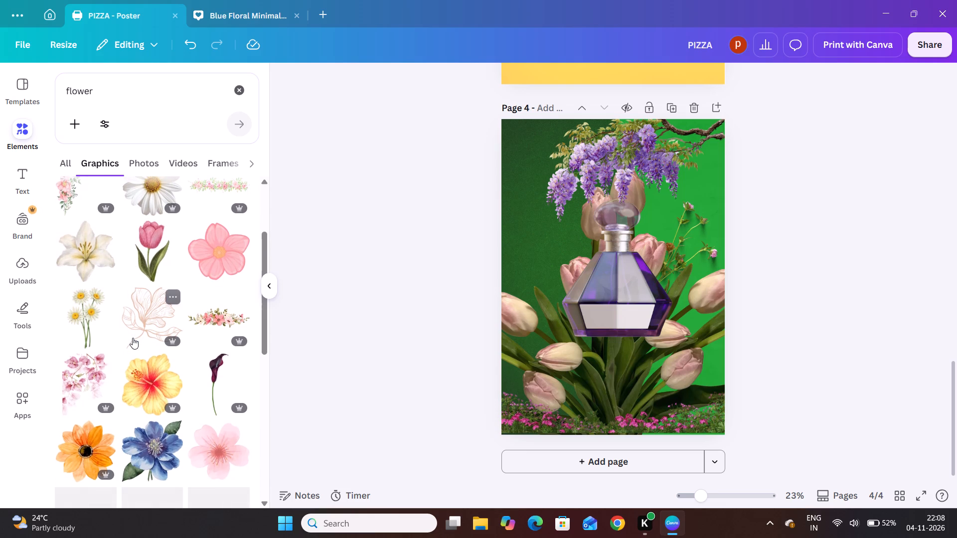
scroll(133, 338, "down", 3)
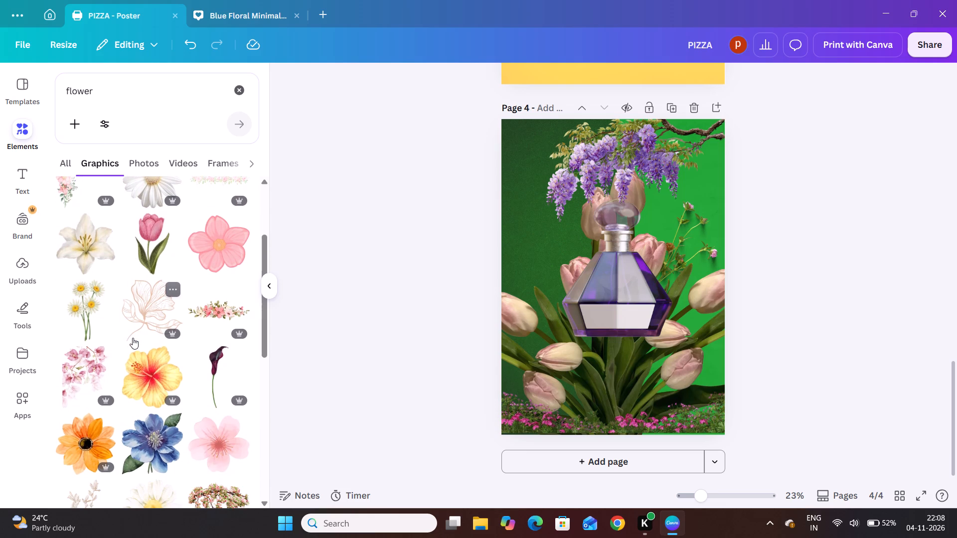
scroll(133, 338, "down", 2)
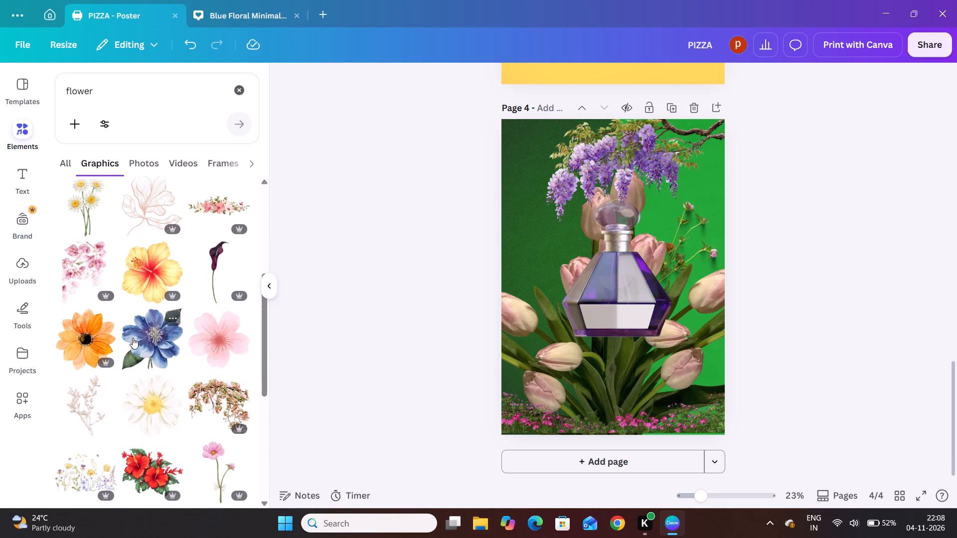
scroll(133, 338, "down", 1)
left_click(159, 329)
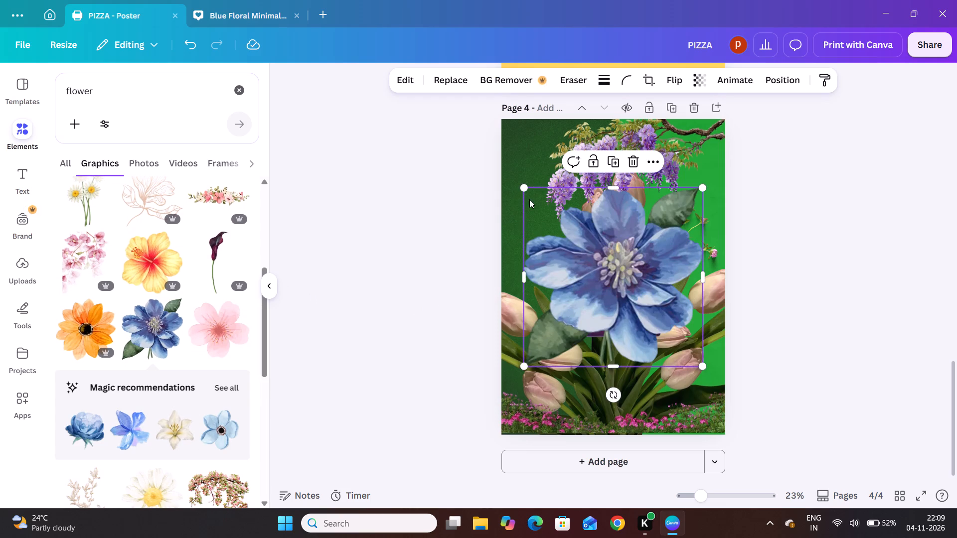
Shrink the blue flower and place it partly off the page's upper-left corner, beside the hanging wisteria.
left_click_drag(521, 189, 587, 239)
left_click_drag(638, 283, 561, 183)
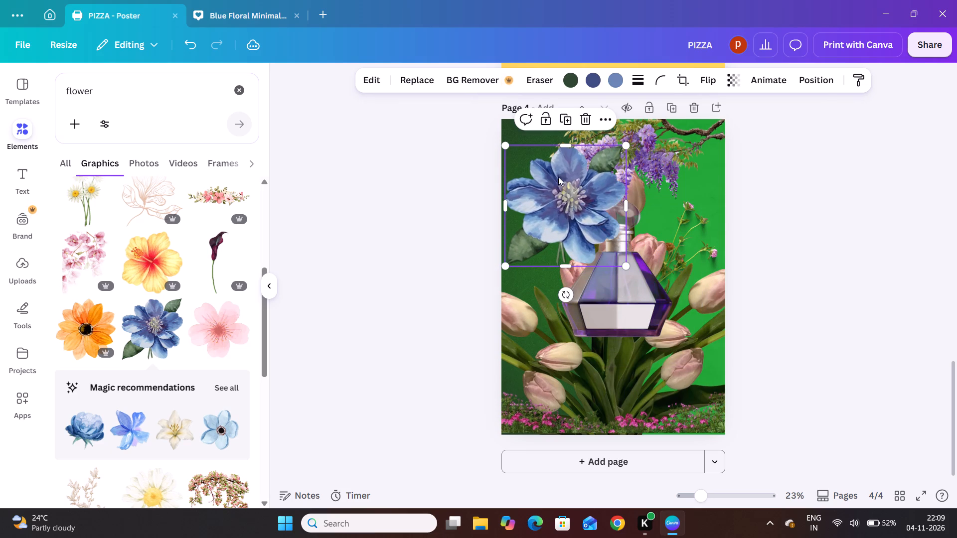
left_click_drag(555, 174, 543, 146)
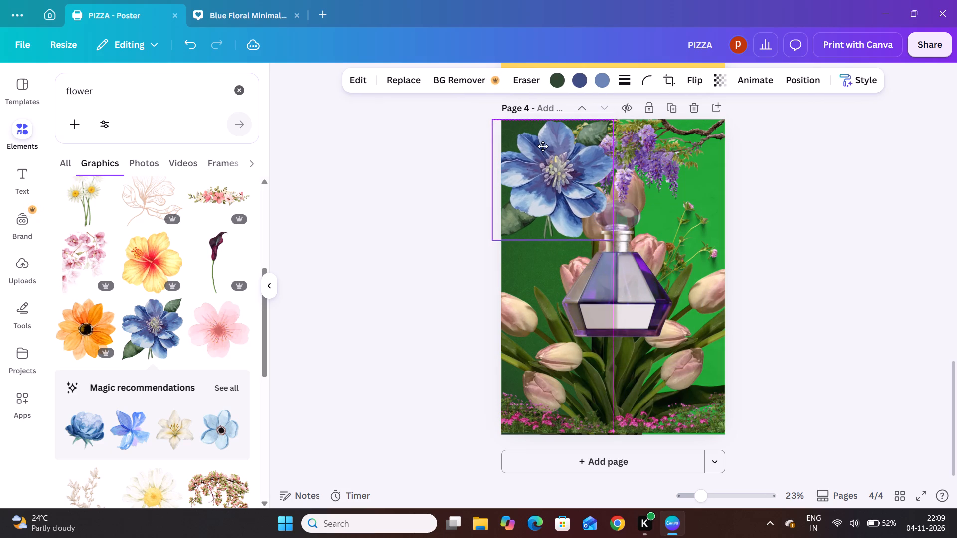
left_click_drag(543, 146, 505, 121)
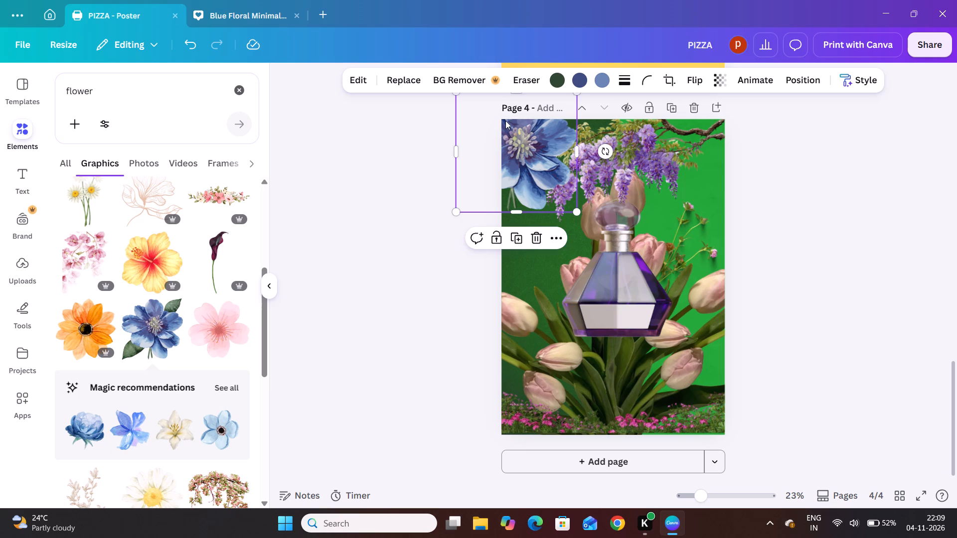
left_click(505, 121)
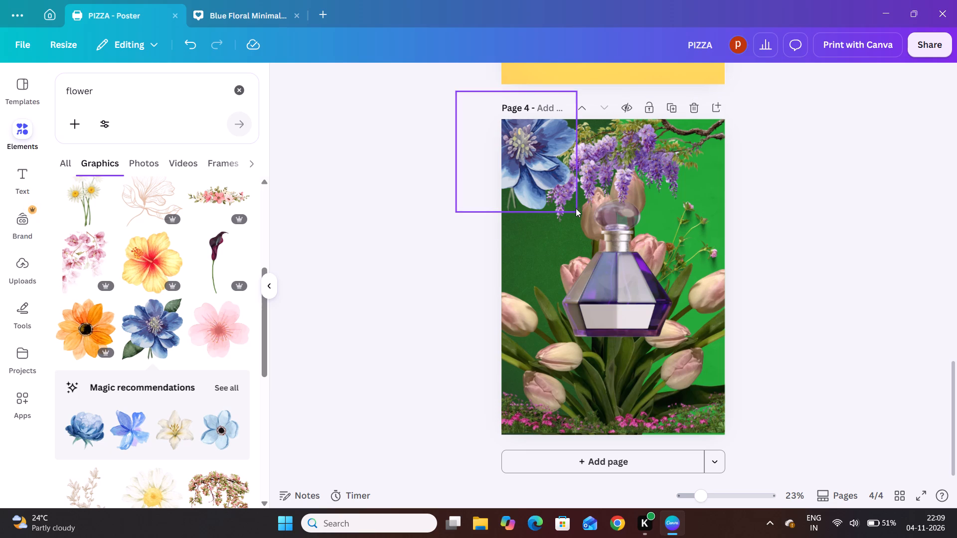
left_click(541, 179)
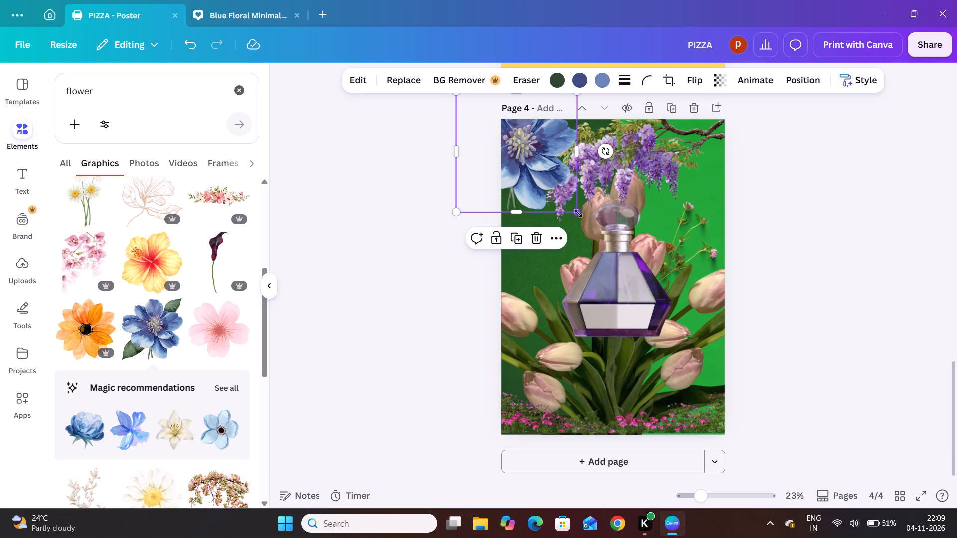
left_click_drag(578, 213, 552, 187)
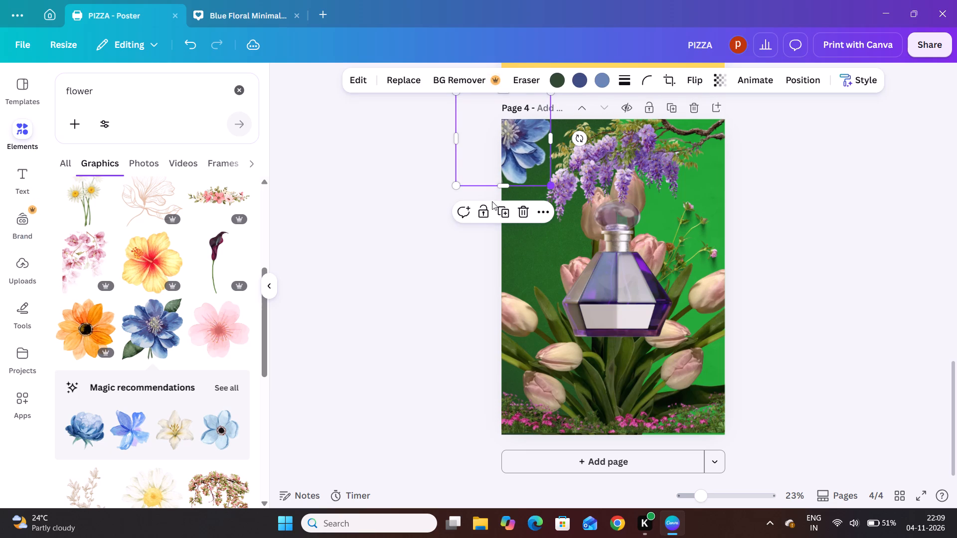
Make the hanging wisteria at the top of page 4 slightly transparent.
left_click(448, 252)
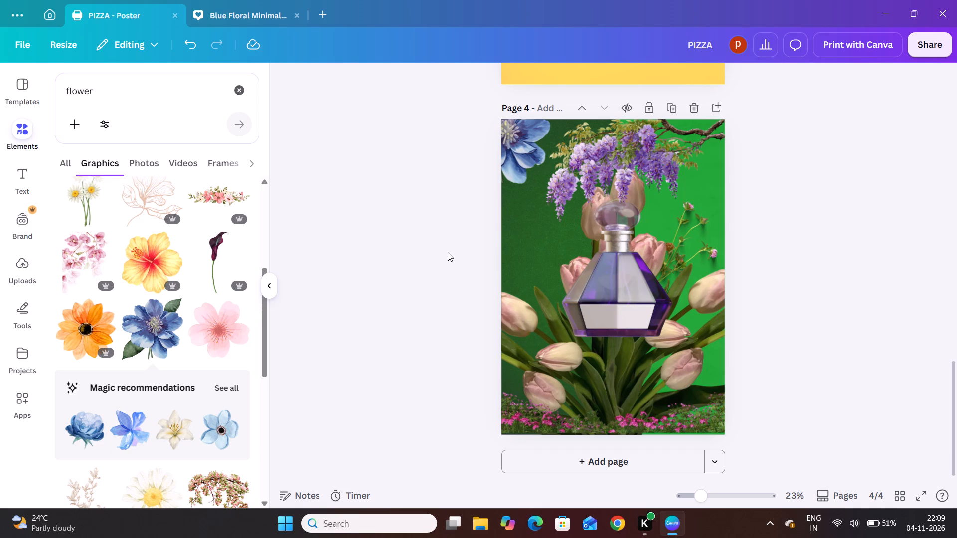
left_click(667, 159)
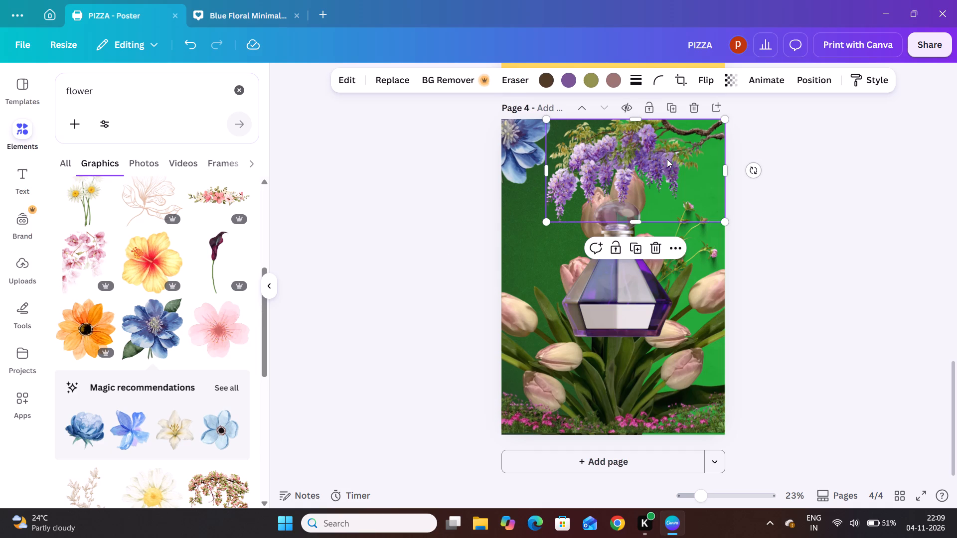
left_click(740, 81)
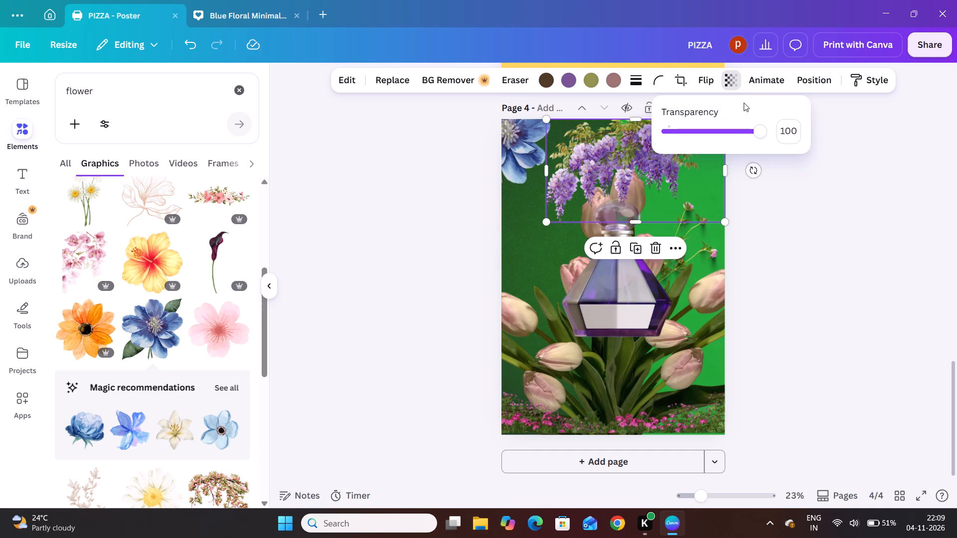
left_click(735, 131)
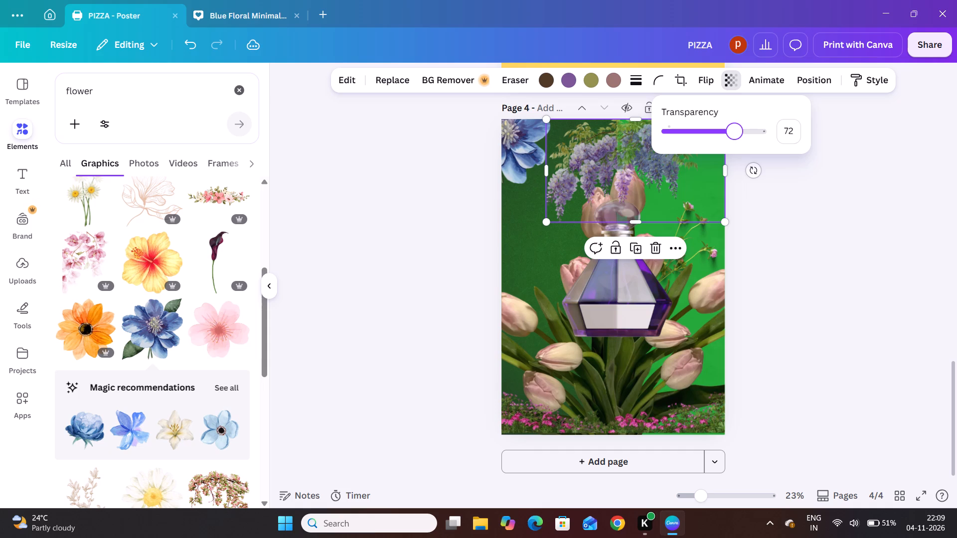
left_click(748, 135)
left_click(806, 205)
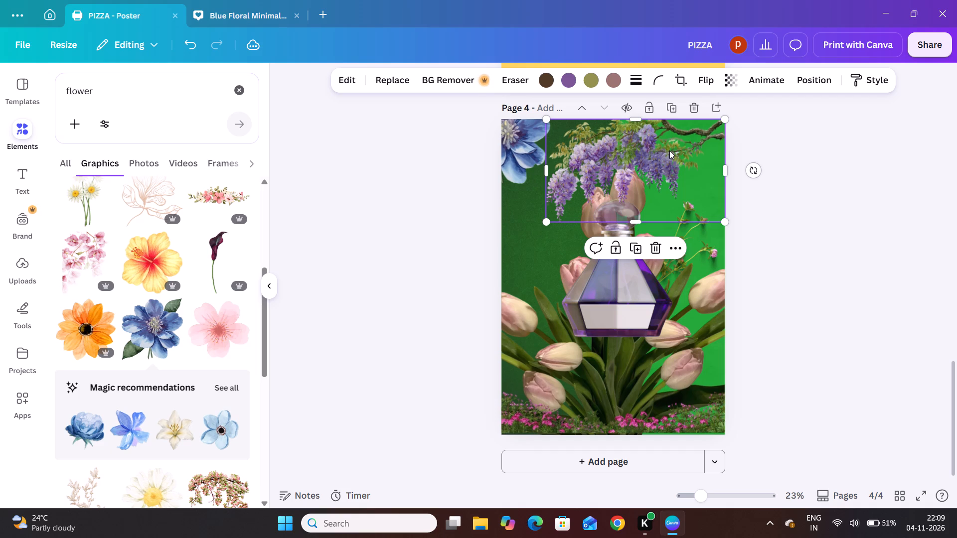
left_click(390, 256)
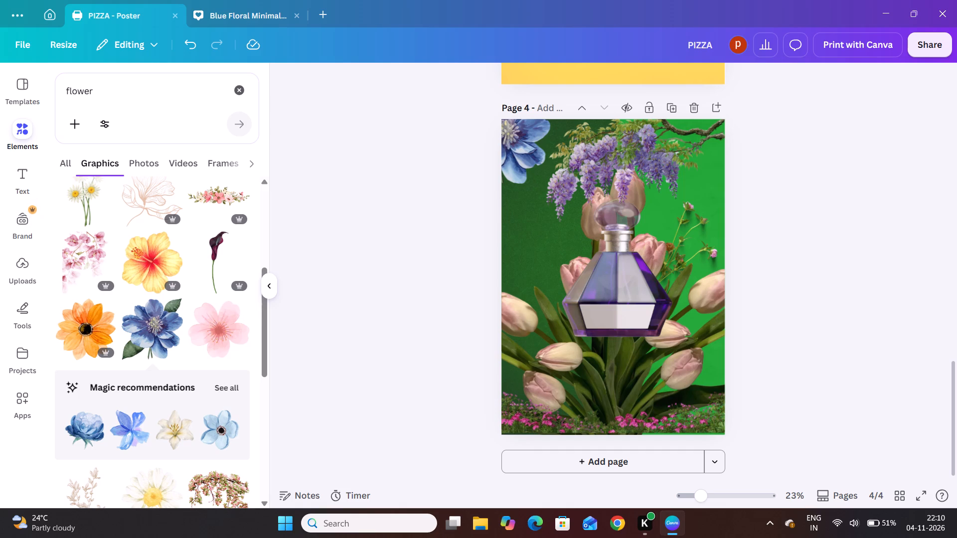
Add a heading reading "PERFUME" to page 4.
left_click(35, 180)
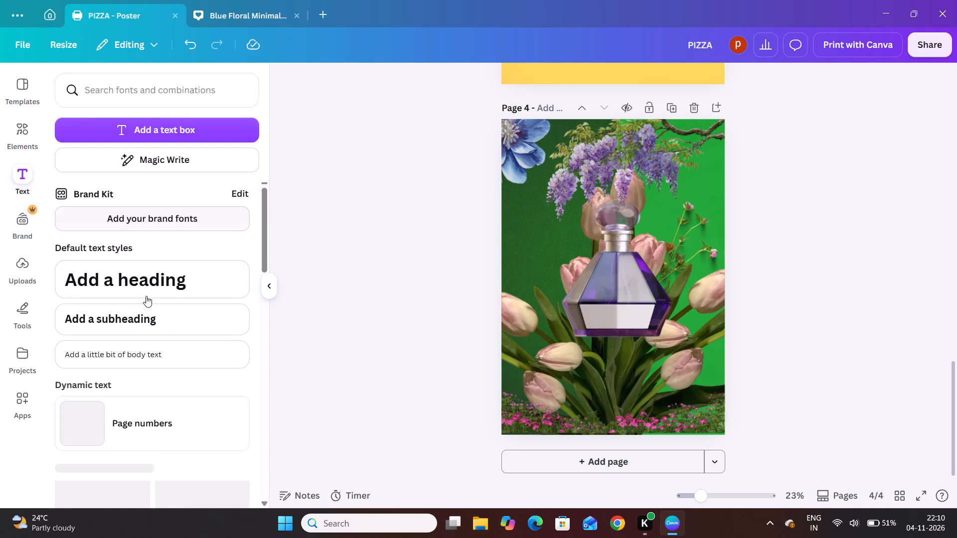
left_click(156, 281)
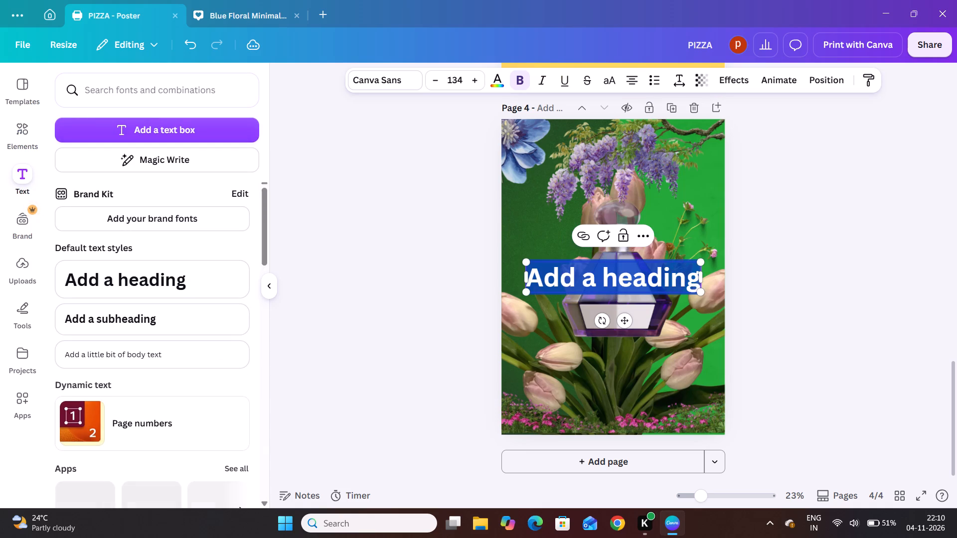
type("PERFUME")
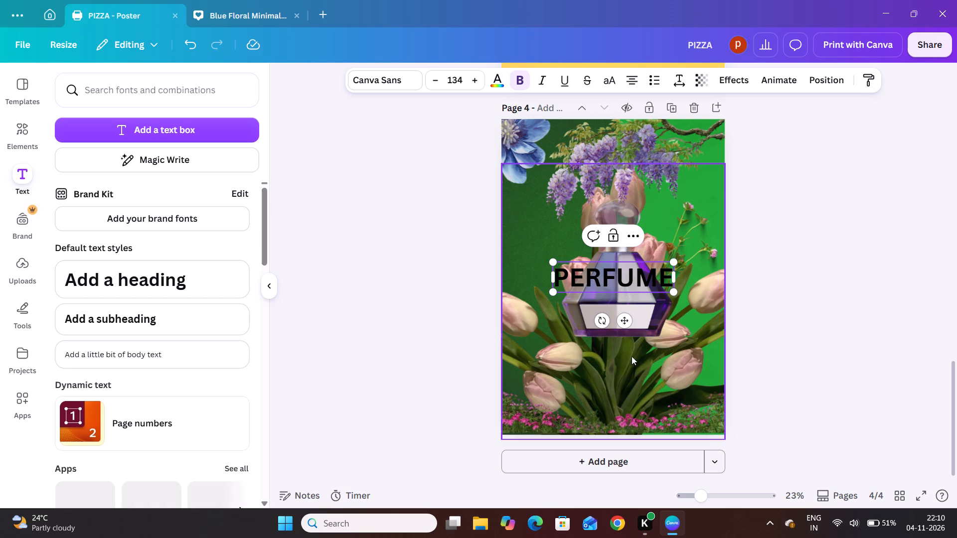
left_click(485, 260)
Shrink the PERFUME heading to font size 67 and place it centred on the bottle's blank label.
left_click(619, 279)
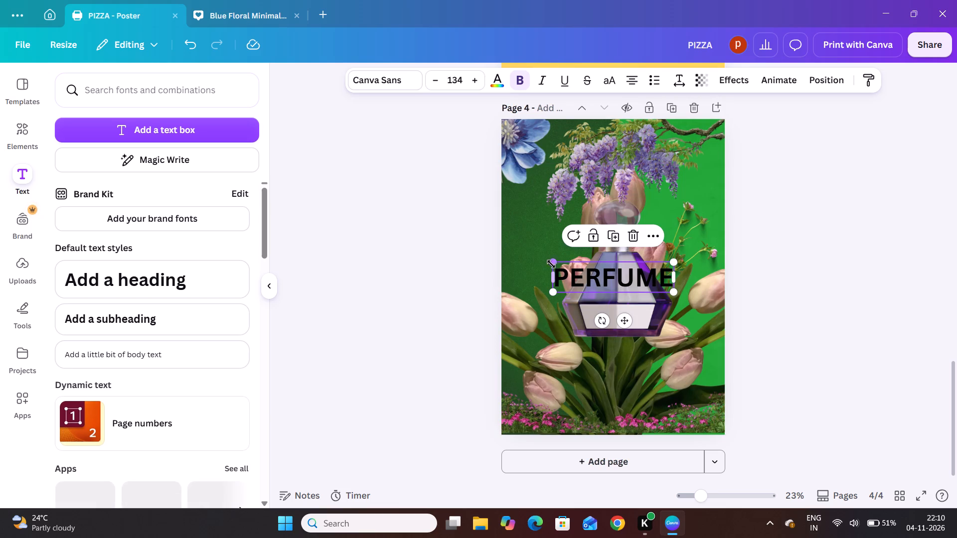
left_click_drag(552, 263, 607, 296)
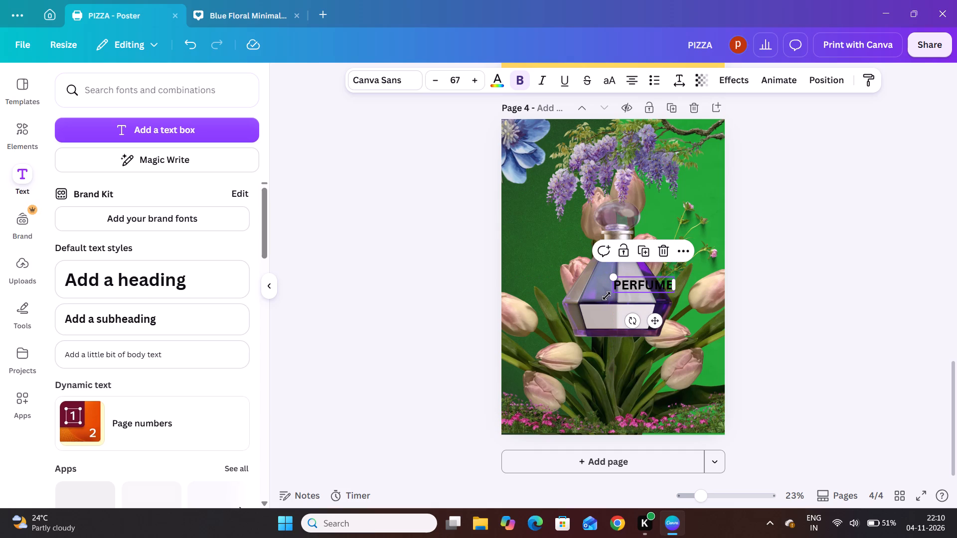
left_click_drag(636, 286, 617, 312)
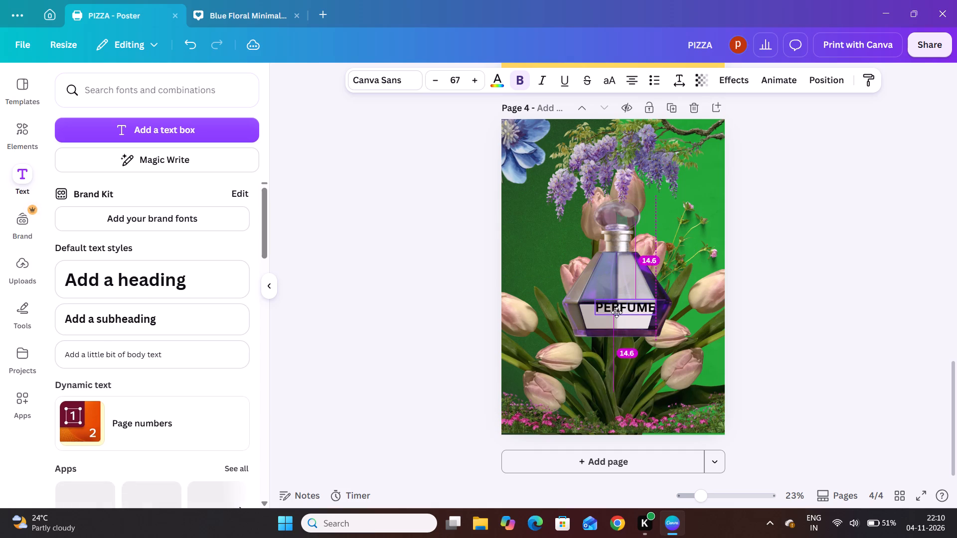
left_click_drag(617, 312, 611, 316)
left_click(410, 318)
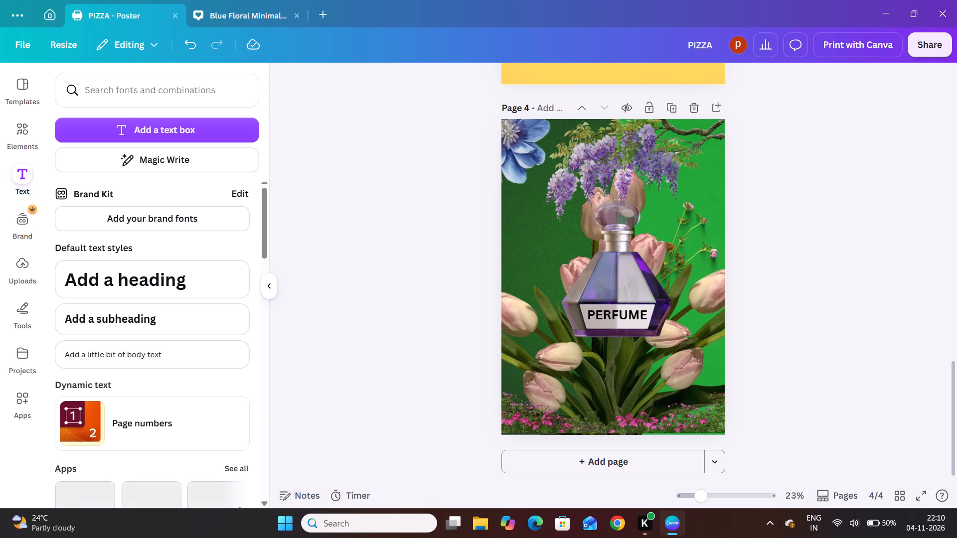
Search the graphics elements for "shadow".
left_click(32, 130)
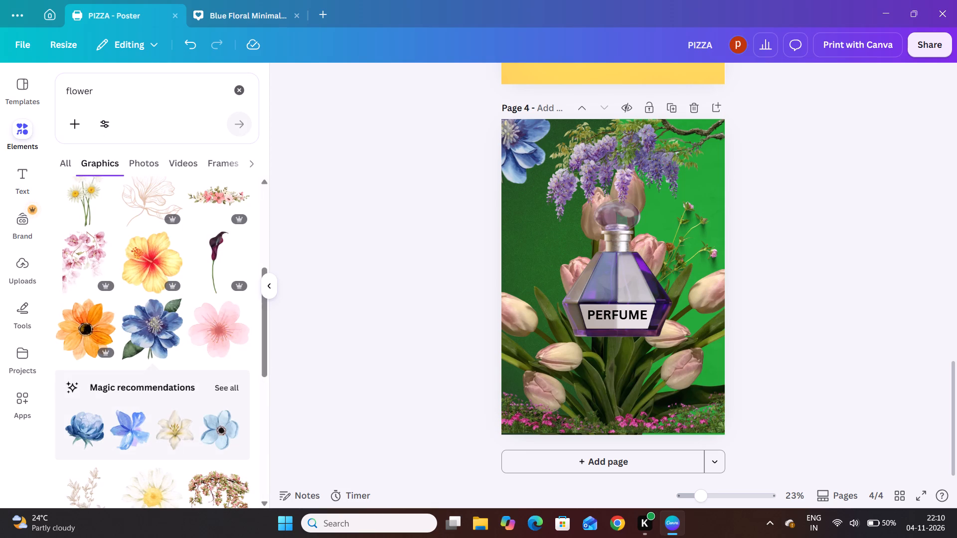
left_click_drag(94, 89, 48, 91)
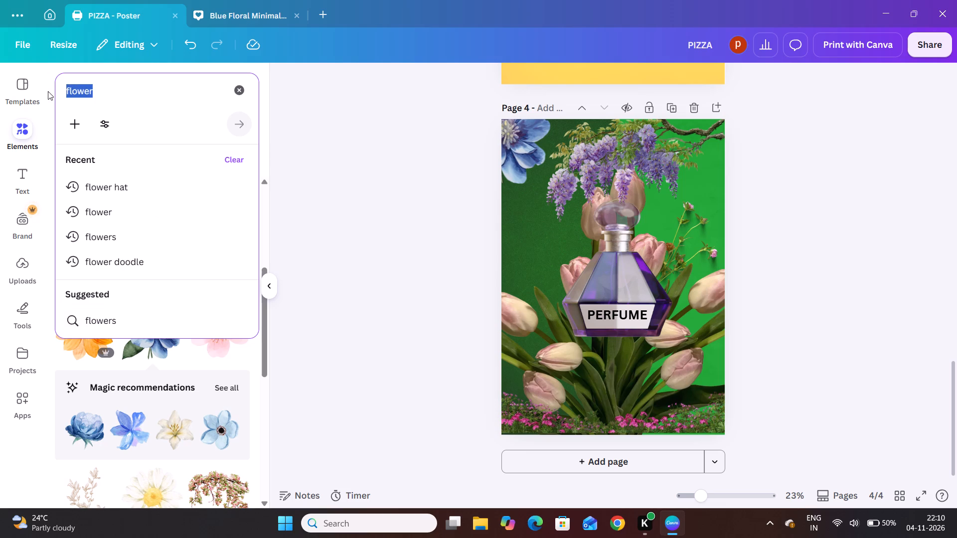
type("shado")
key("w")
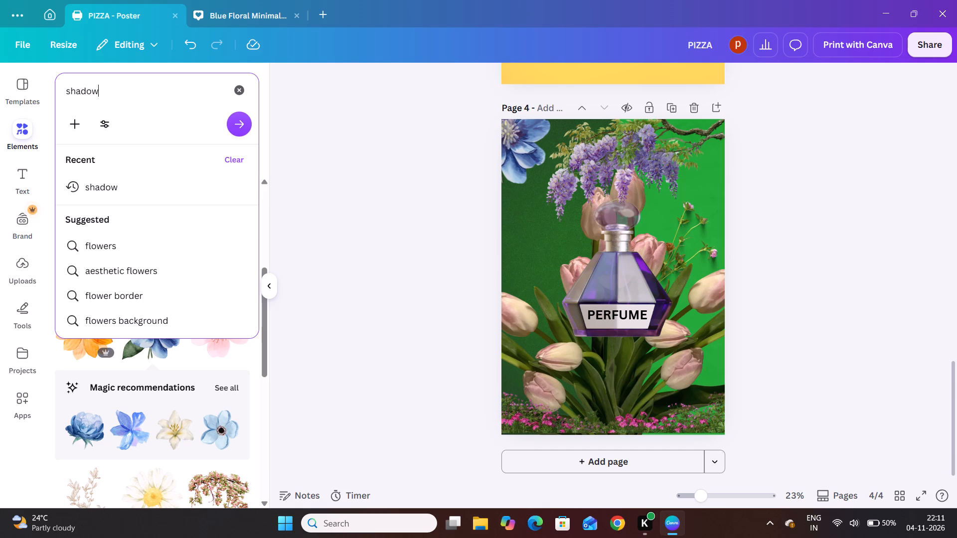
key("Return")
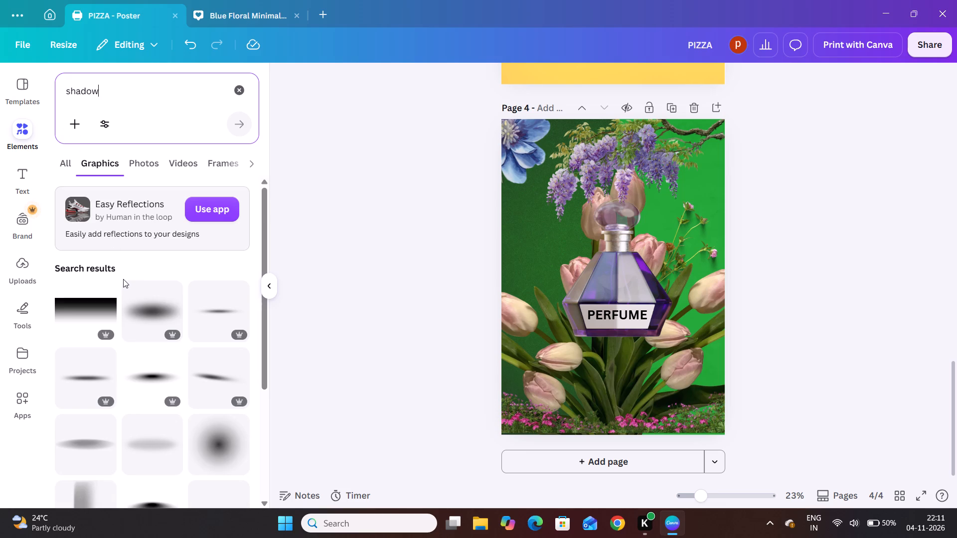
Add the soft dark oval shadow graphic to page 4 and position it just beneath the perfume bottle's base.
scroll(124, 292, "down", 1)
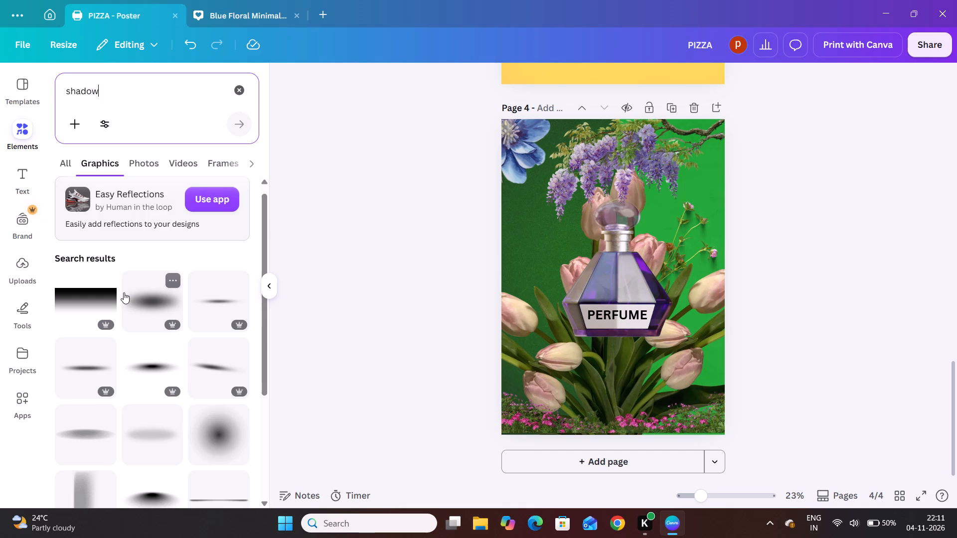
scroll(124, 292, "down", 1)
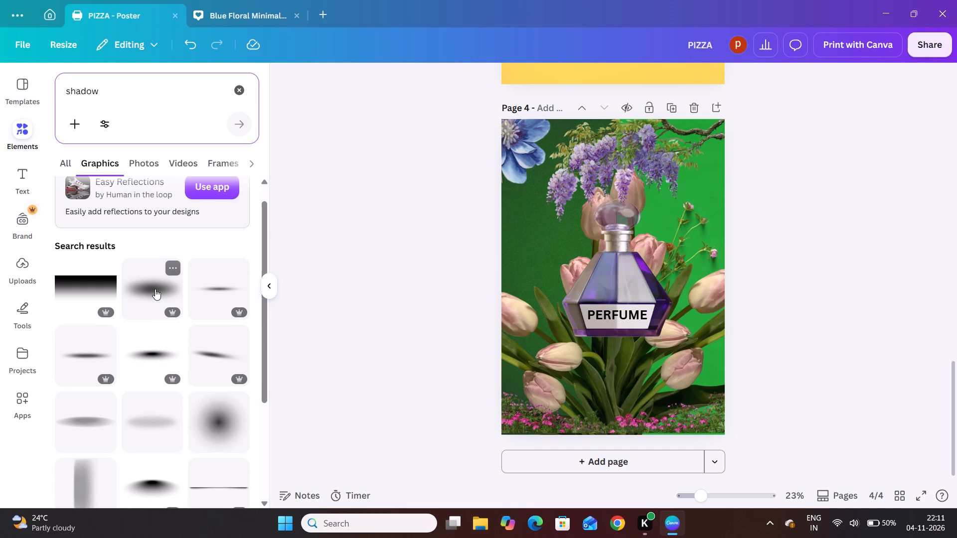
left_click(155, 289)
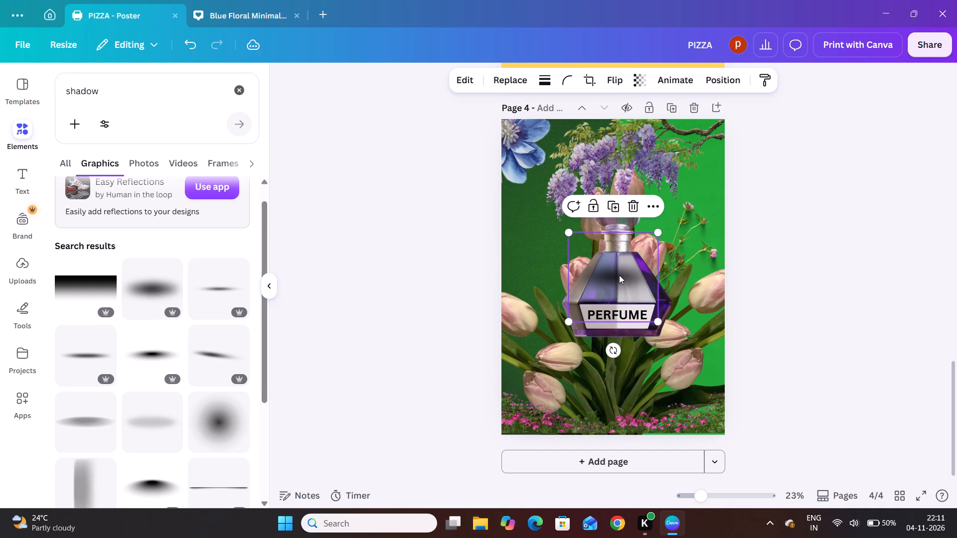
left_click_drag(619, 275, 624, 343)
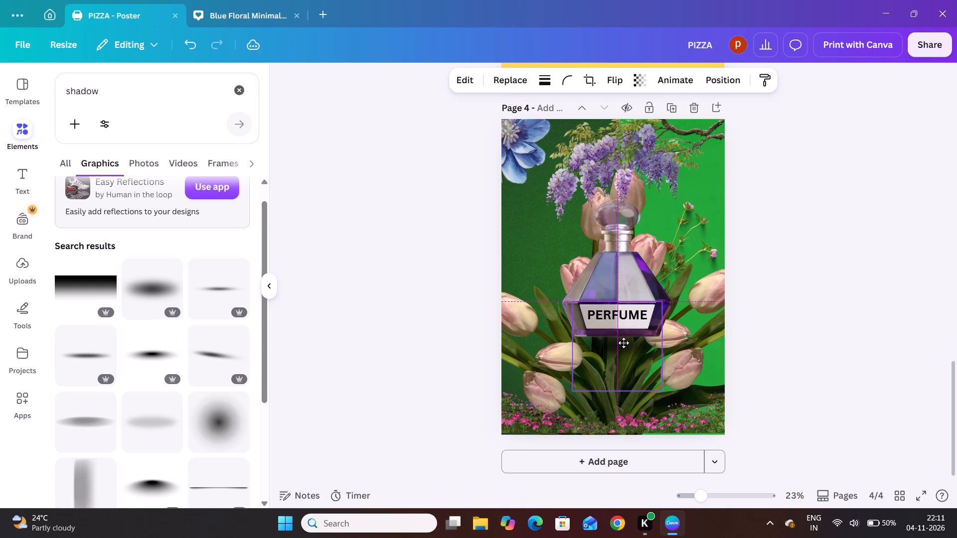
left_click_drag(624, 343, 623, 340)
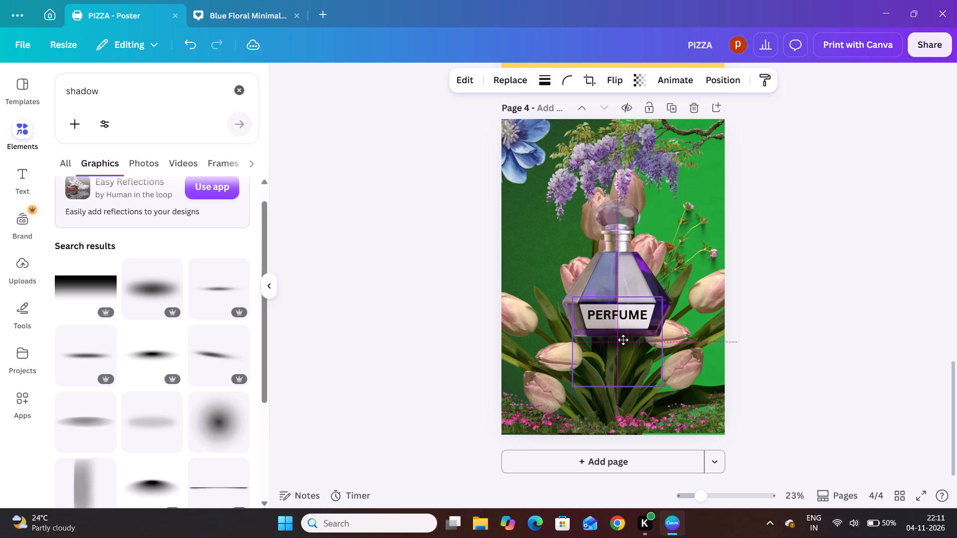
left_click_drag(623, 340, 622, 345)
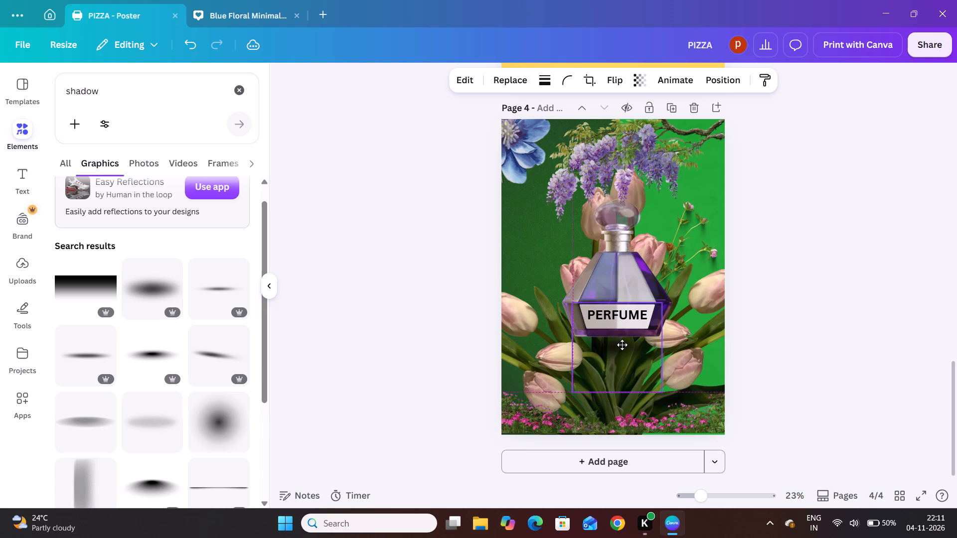
left_click_drag(622, 345, 622, 344)
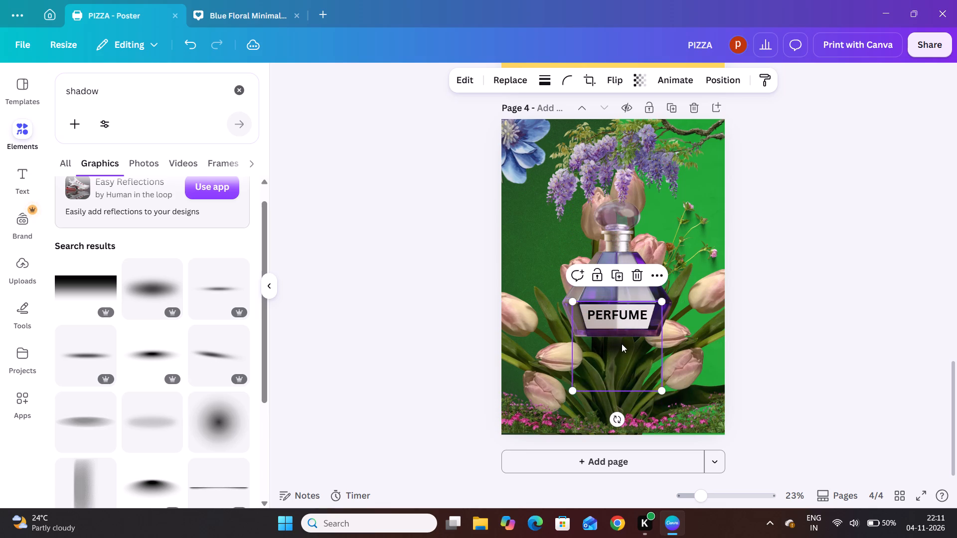
left_click(485, 353)
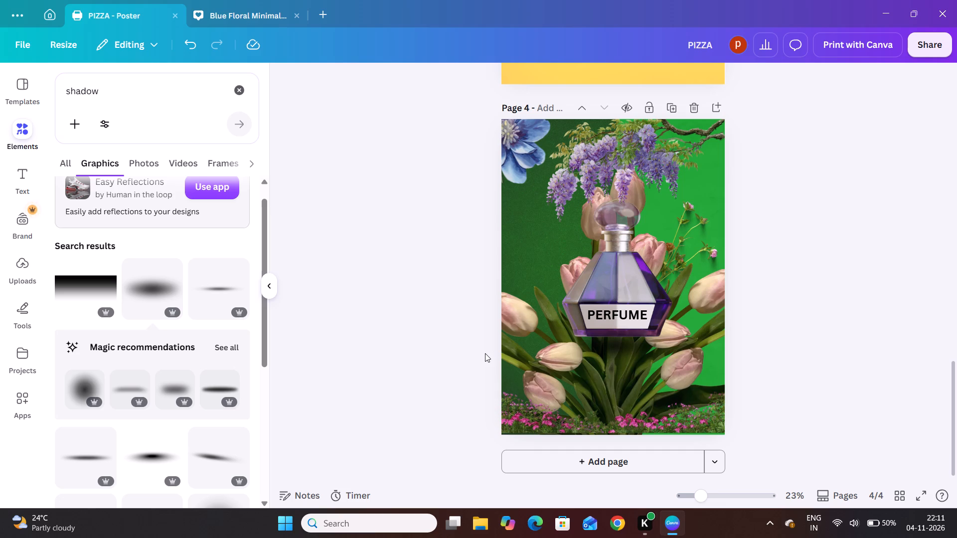
Browse the "shadow" graphics results for another shadow that suits the bottle, and clear the search.
left_click(411, 326)
scroll(130, 358, "down", 1)
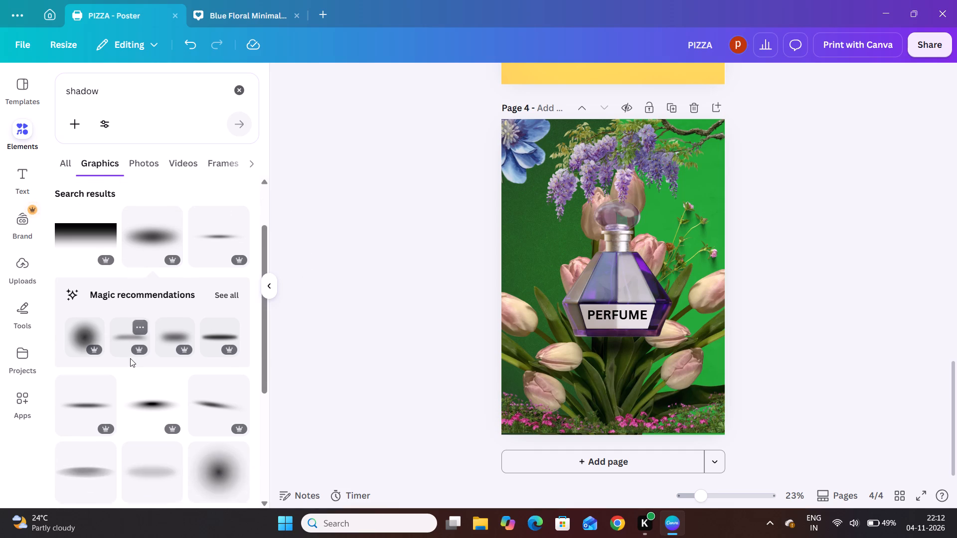
scroll(130, 358, "down", 4)
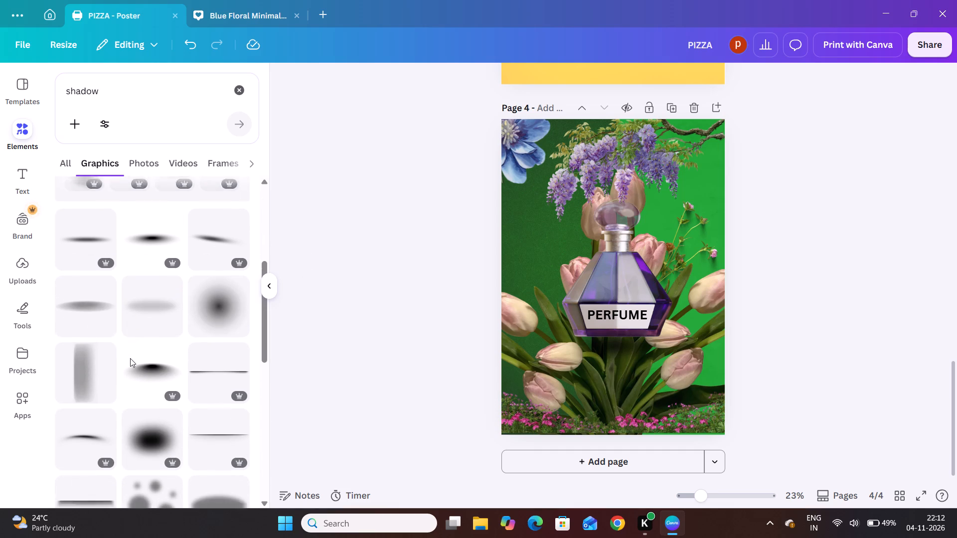
scroll(130, 358, "down", 1)
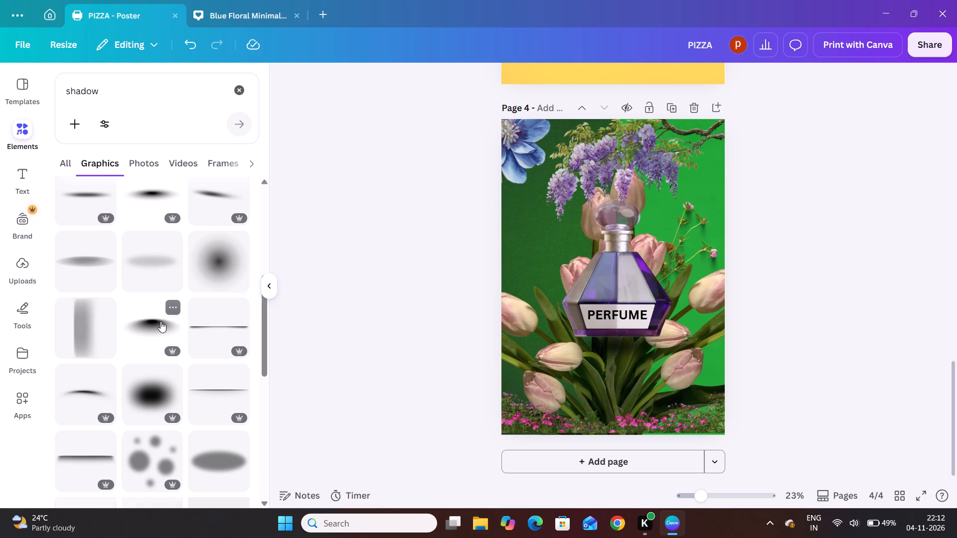
scroll(160, 321, "up", 11)
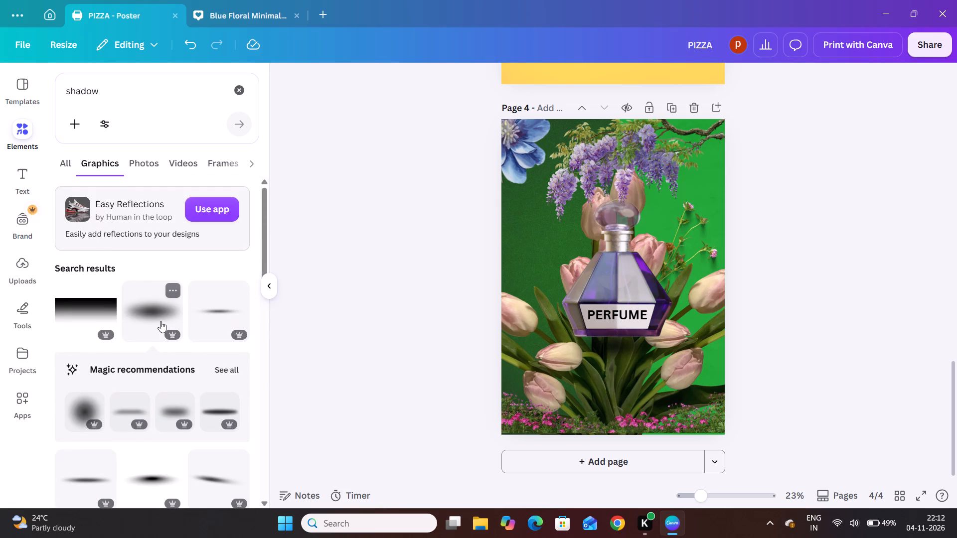
left_click(244, 89)
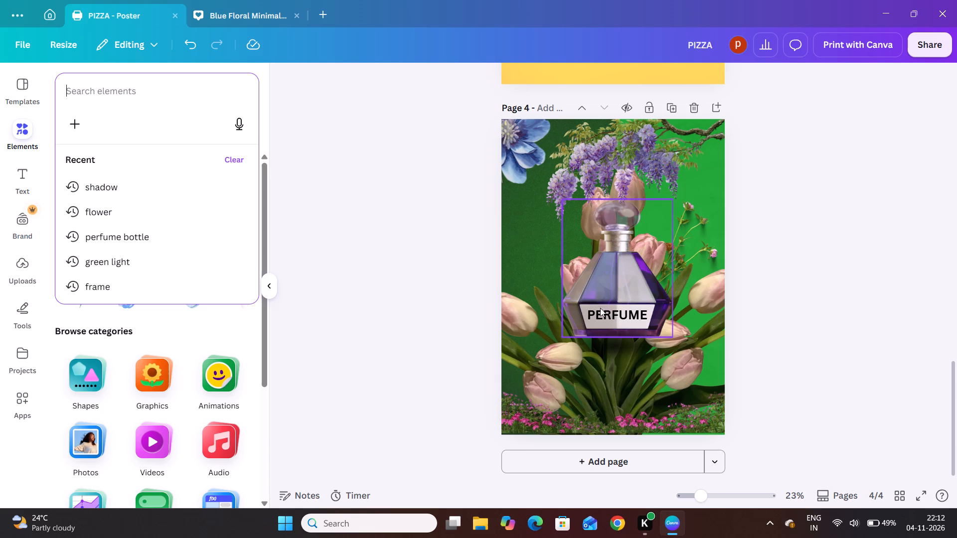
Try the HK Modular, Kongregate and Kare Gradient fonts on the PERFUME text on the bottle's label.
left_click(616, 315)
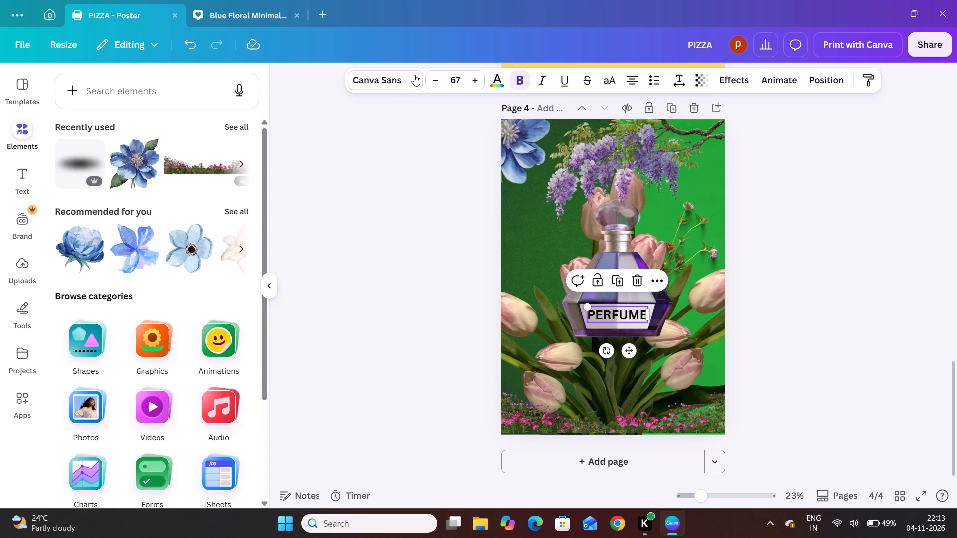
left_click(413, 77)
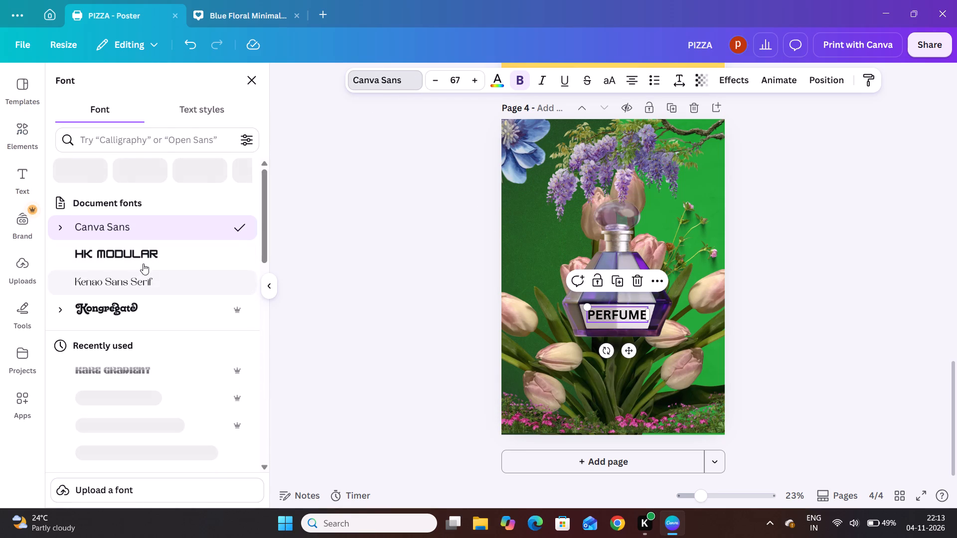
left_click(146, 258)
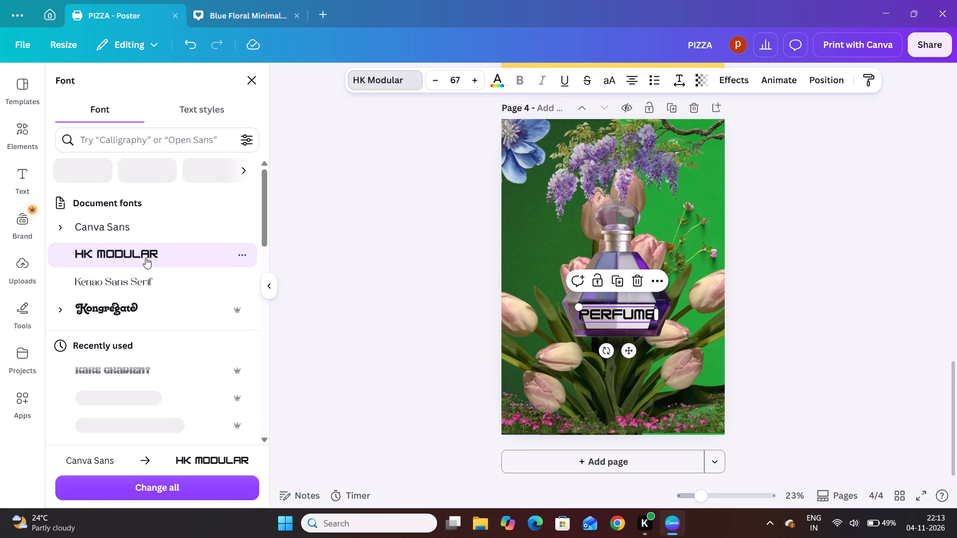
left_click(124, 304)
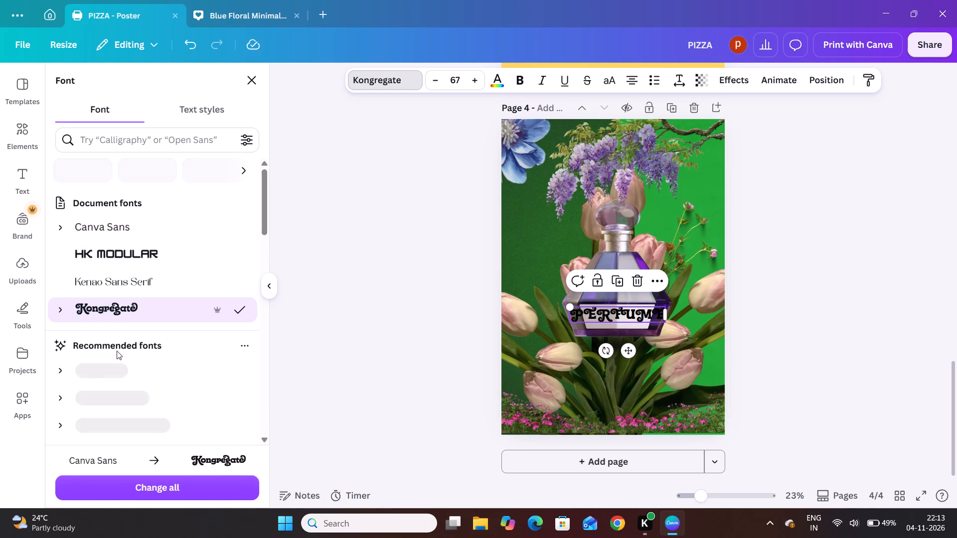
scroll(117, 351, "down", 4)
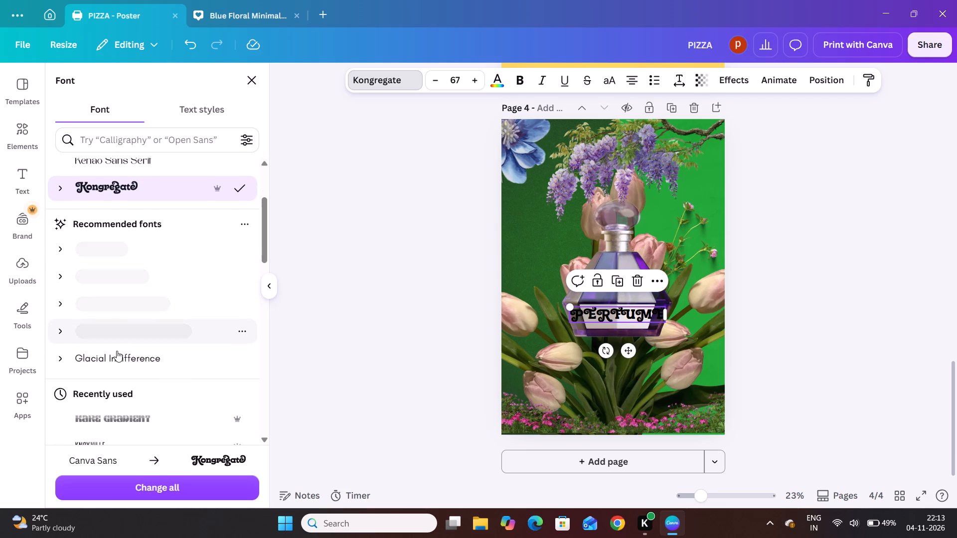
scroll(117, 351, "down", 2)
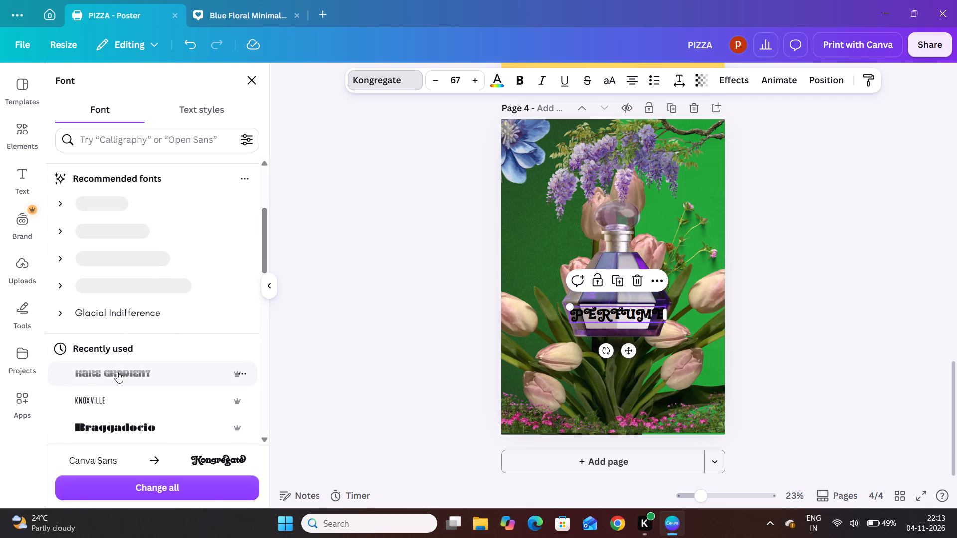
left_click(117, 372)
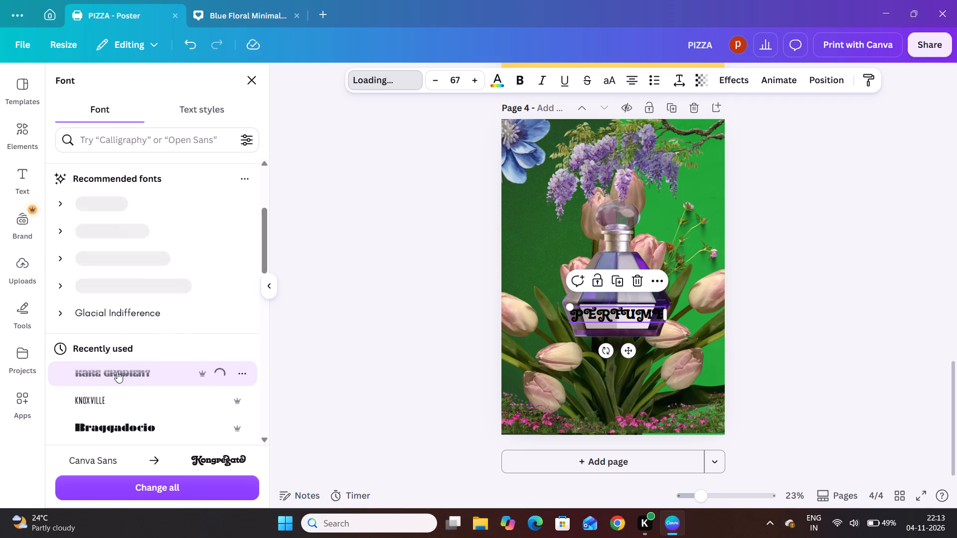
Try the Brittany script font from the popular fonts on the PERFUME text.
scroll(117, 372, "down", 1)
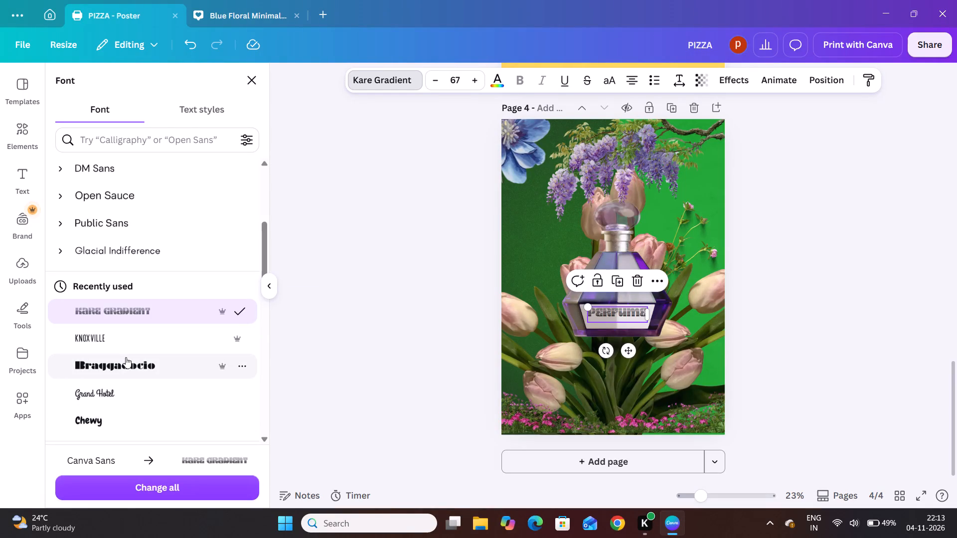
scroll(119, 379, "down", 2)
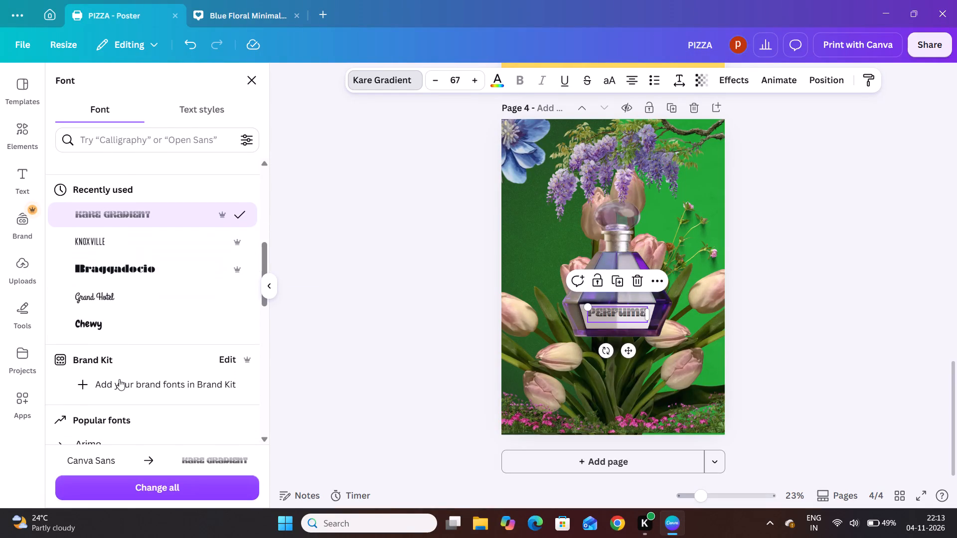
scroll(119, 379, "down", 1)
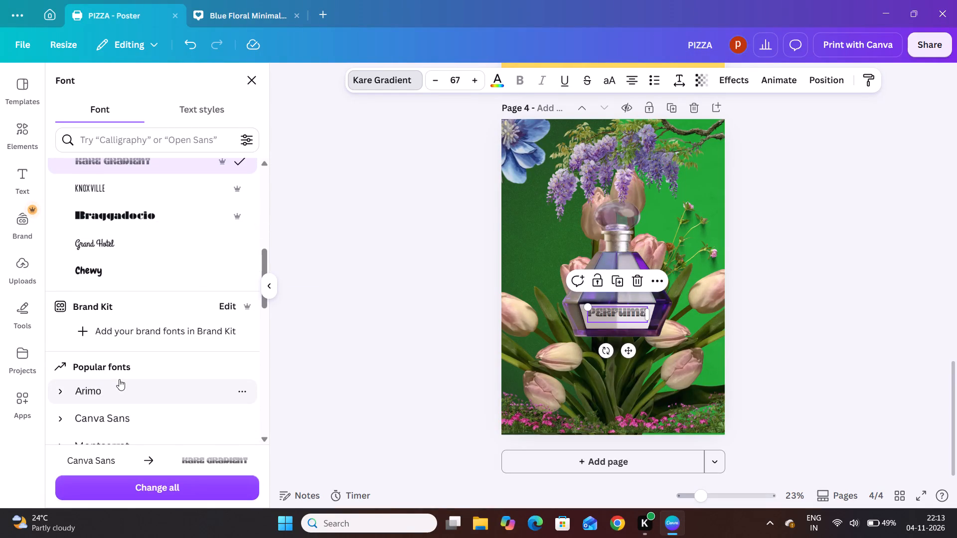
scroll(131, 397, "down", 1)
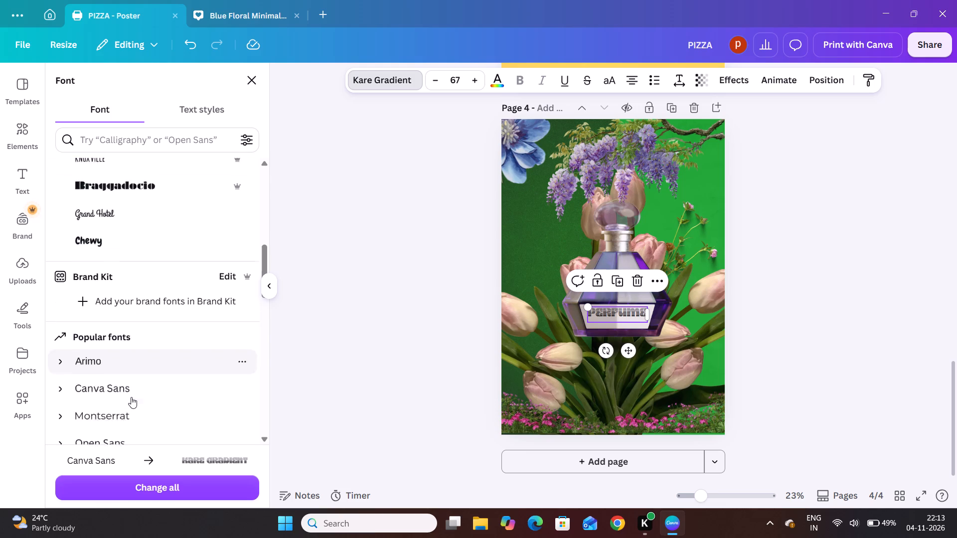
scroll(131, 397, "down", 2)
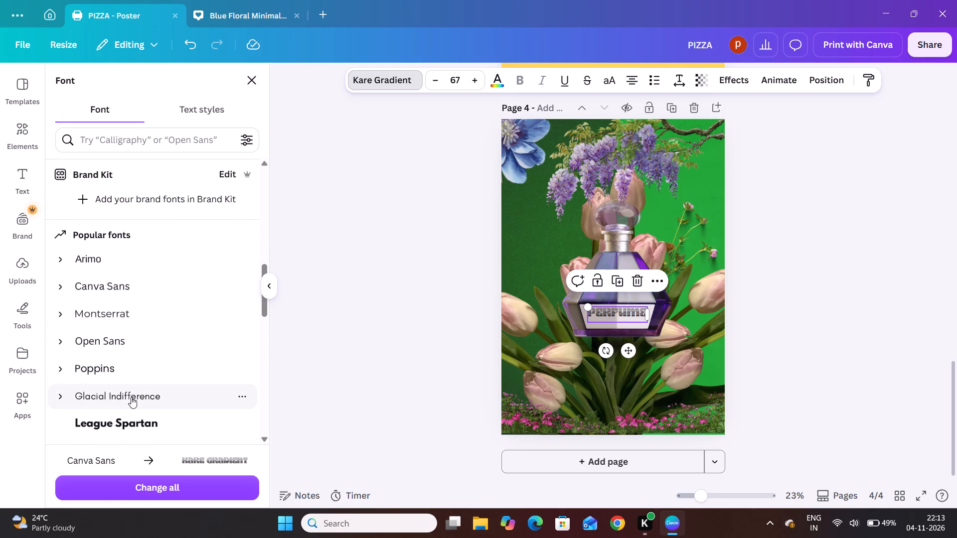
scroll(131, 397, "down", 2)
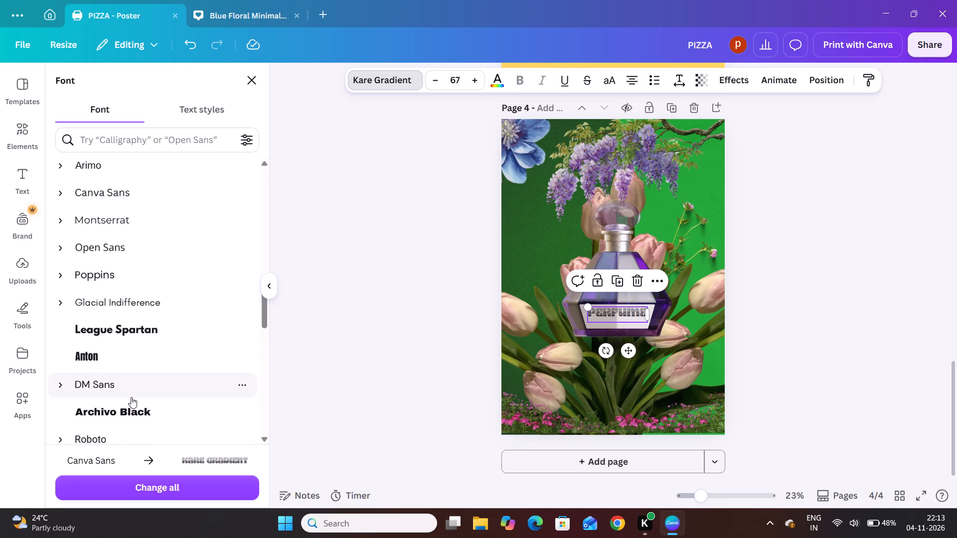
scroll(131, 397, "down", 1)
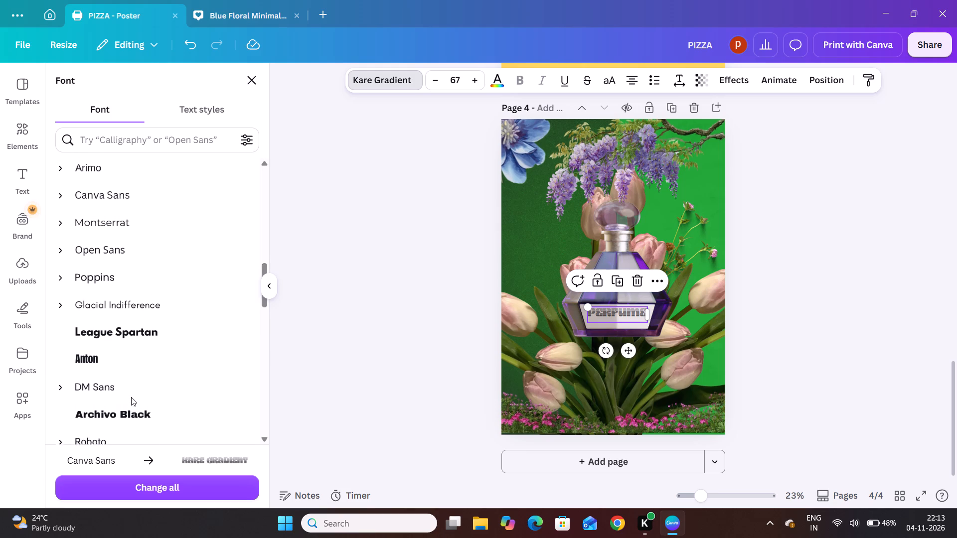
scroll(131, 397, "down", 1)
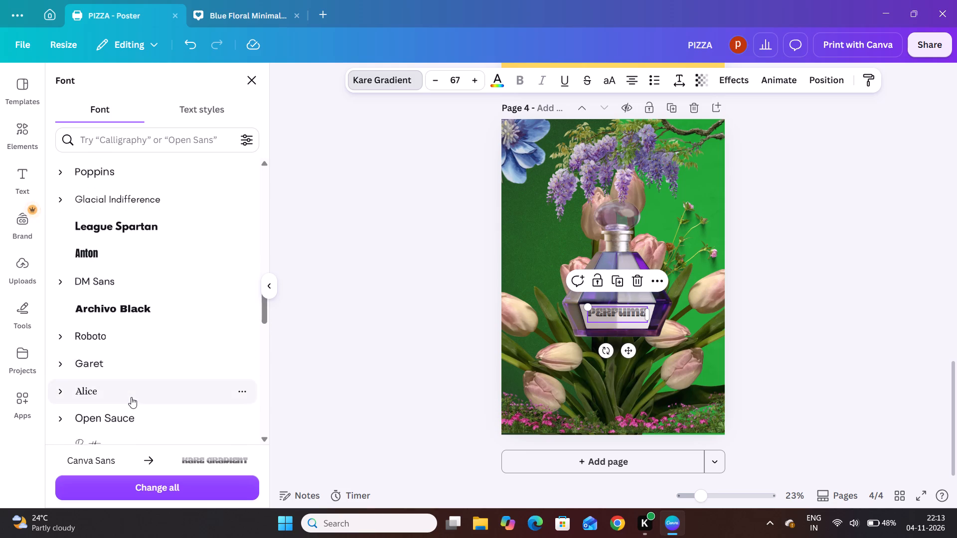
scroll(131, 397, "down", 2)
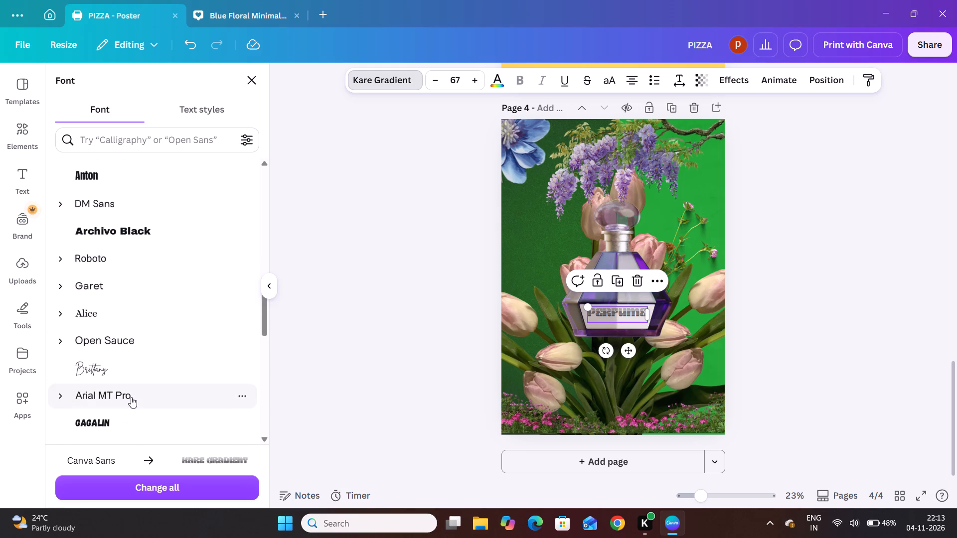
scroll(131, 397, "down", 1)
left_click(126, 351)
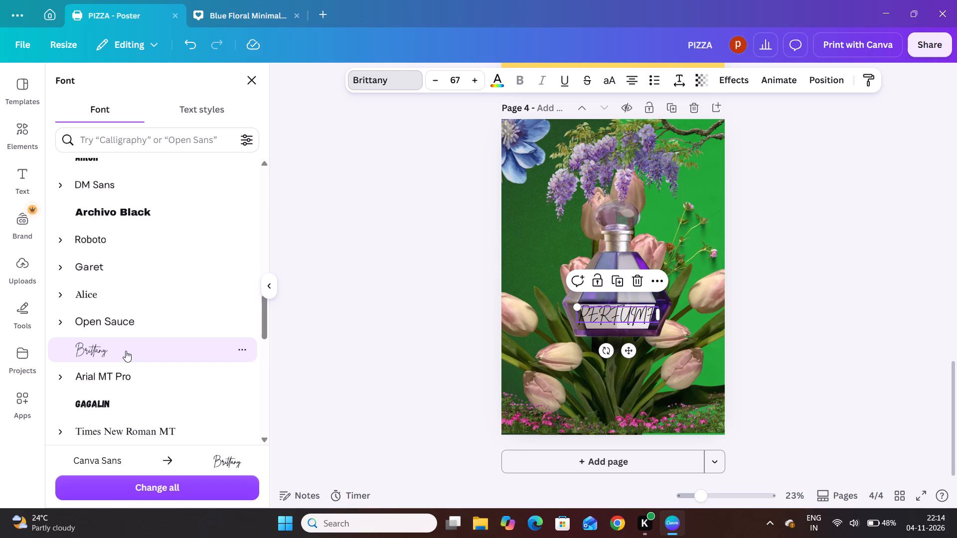
Set the PERFUME label text in the Abril Fatface font from the popular fonts.
scroll(126, 351, "down", 1)
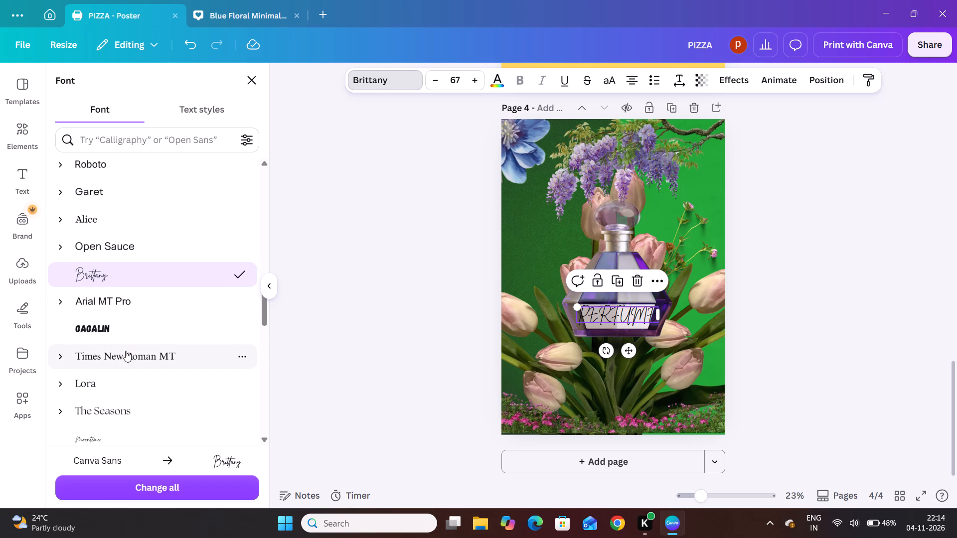
scroll(126, 351, "down", 3)
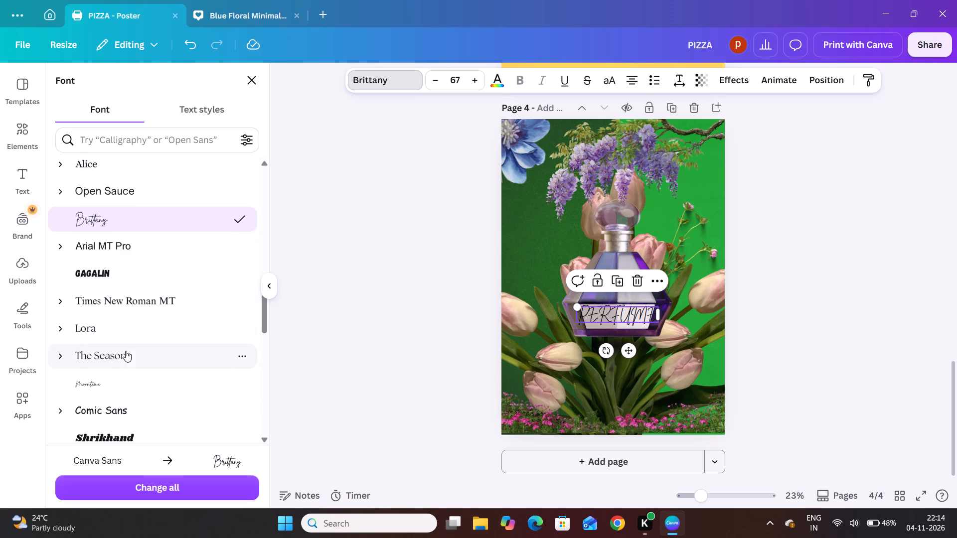
scroll(126, 351, "down", 2)
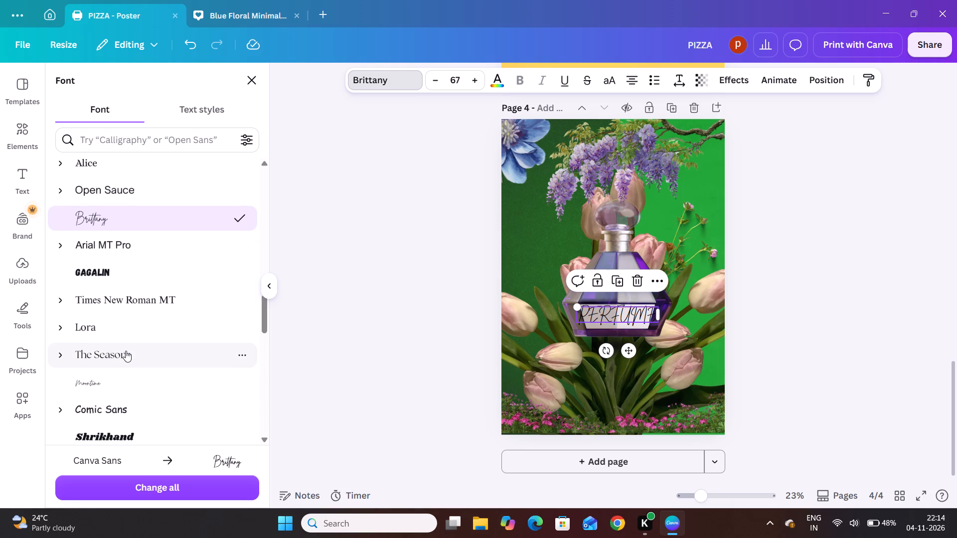
scroll(126, 351, "down", 1)
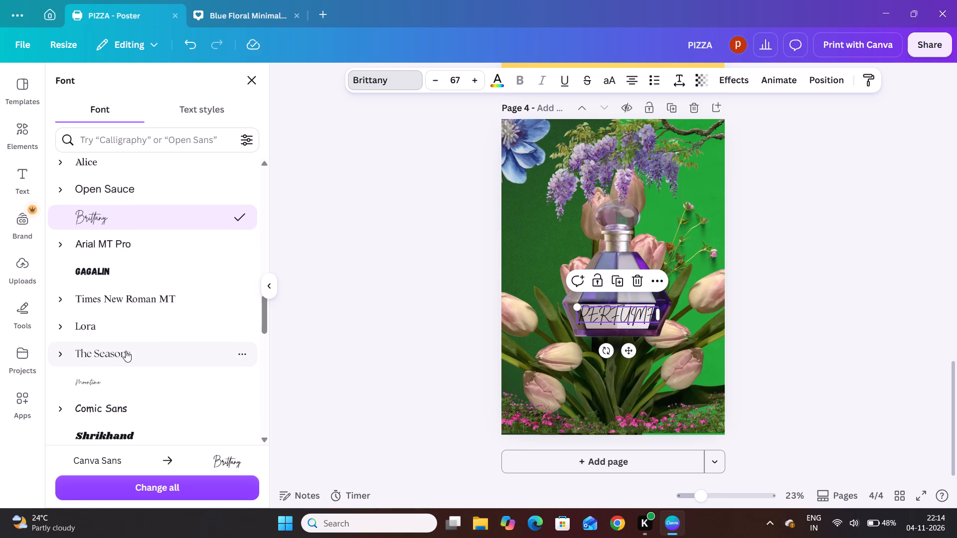
scroll(126, 351, "down", 2)
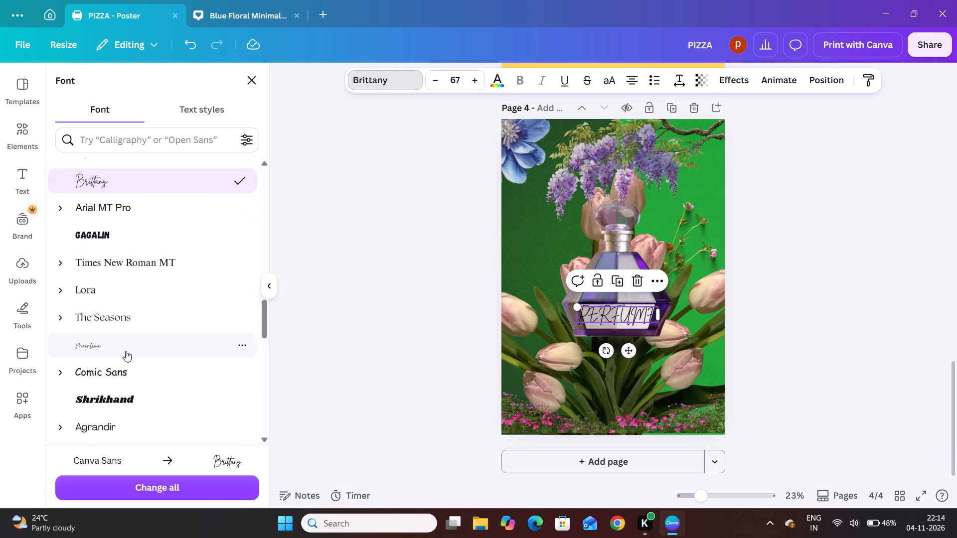
scroll(126, 351, "down", 2)
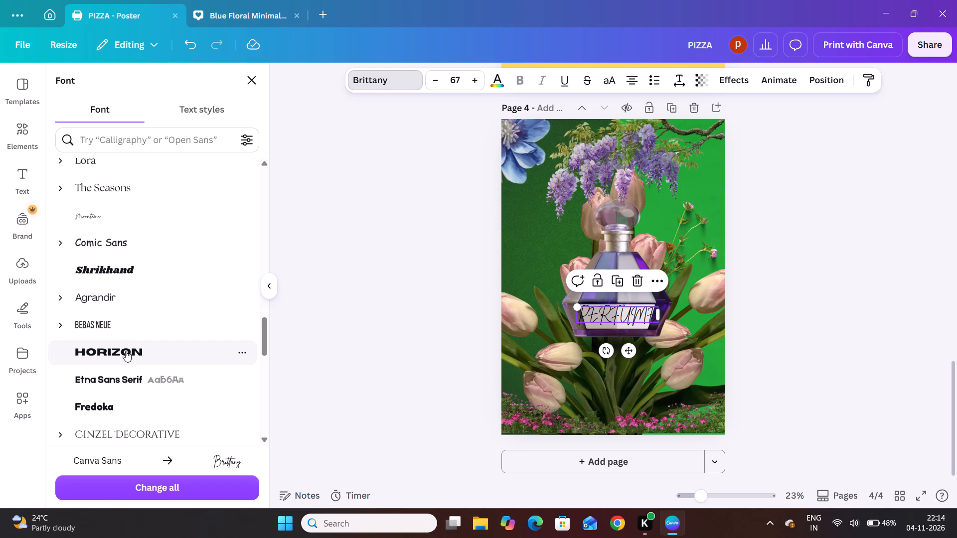
scroll(126, 351, "down", 2)
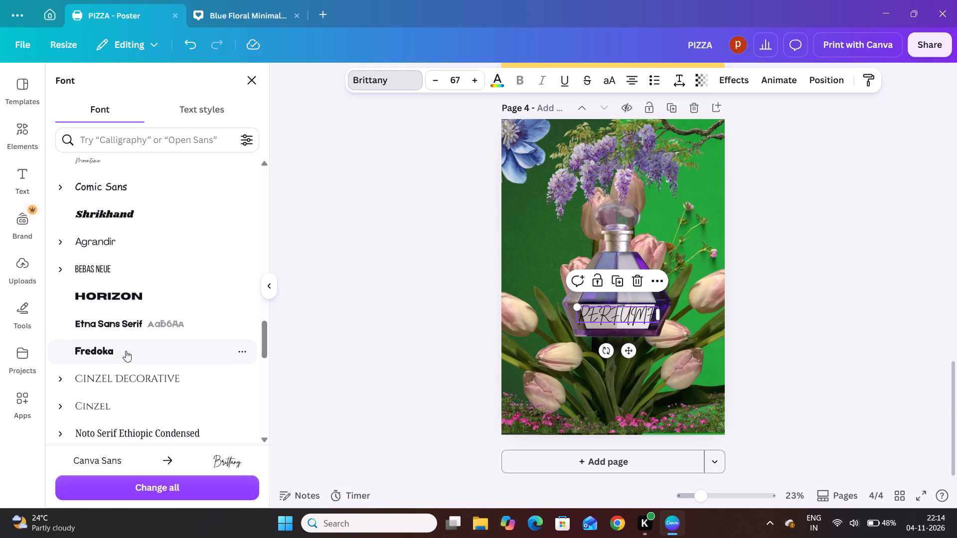
scroll(126, 351, "down", 2)
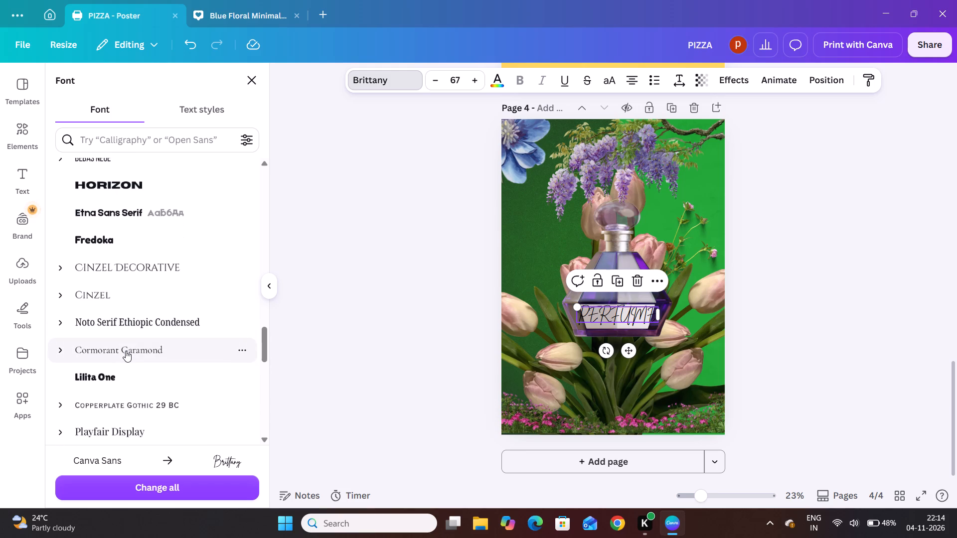
scroll(126, 351, "down", 1)
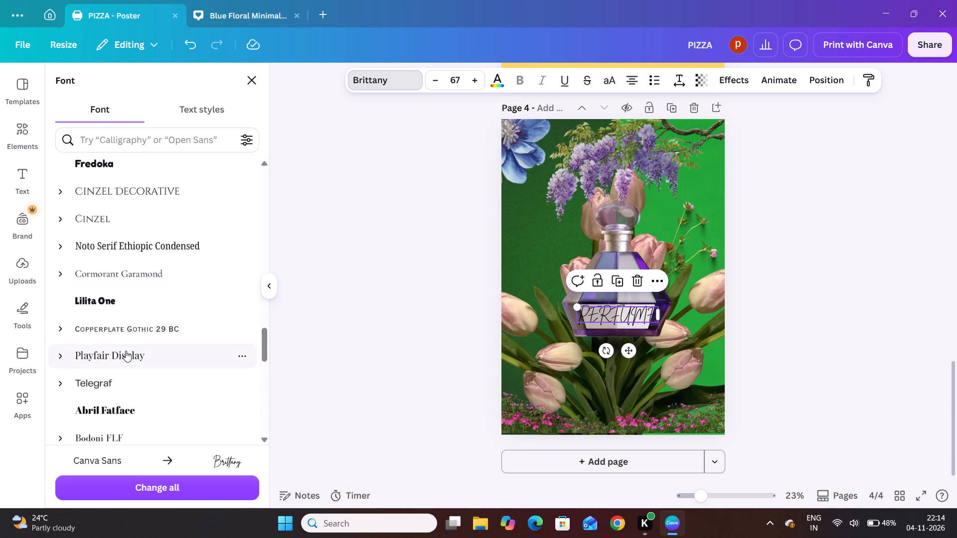
scroll(126, 351, "down", 1)
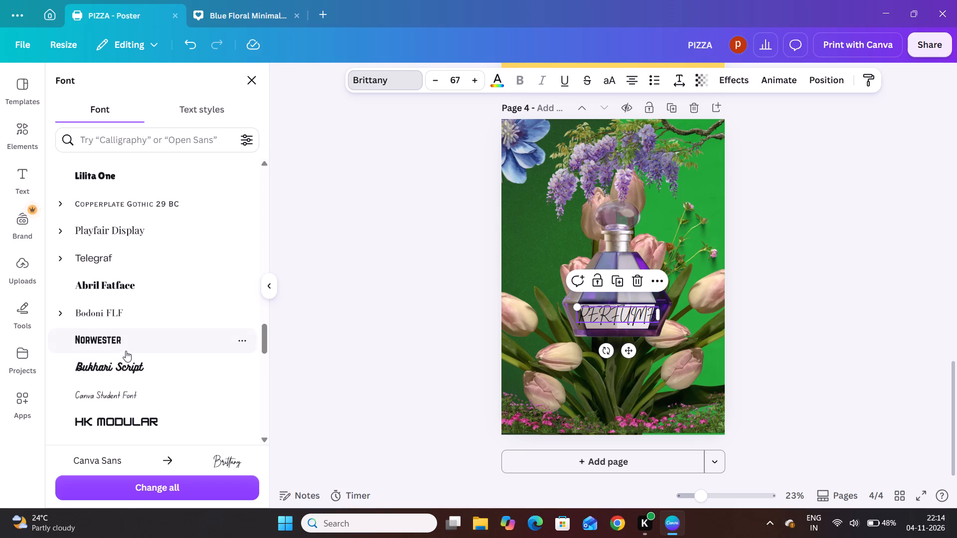
left_click(130, 284)
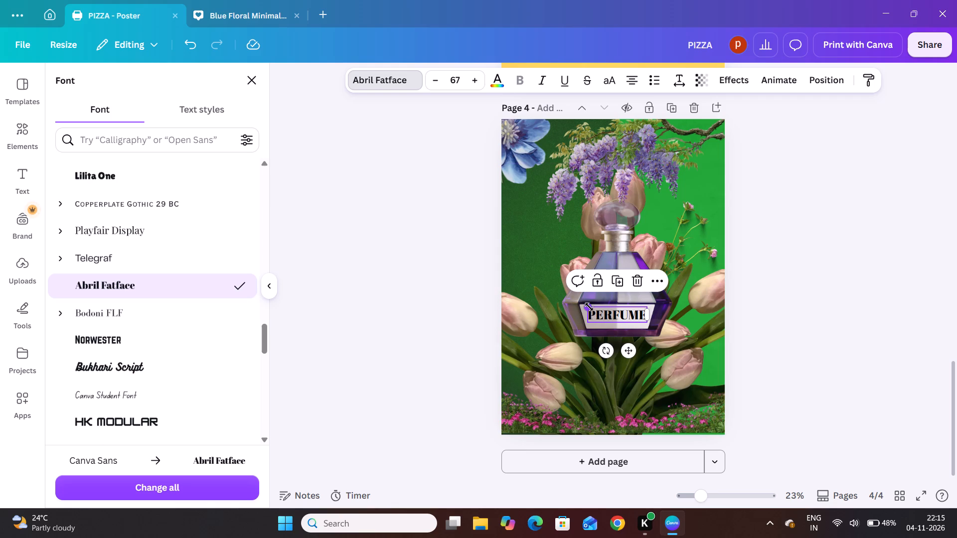
Enlarge the PERFUME text to about font size 71.4, centre it on the bottle's label and deselect it.
left_click_drag(589, 307, 589, 312)
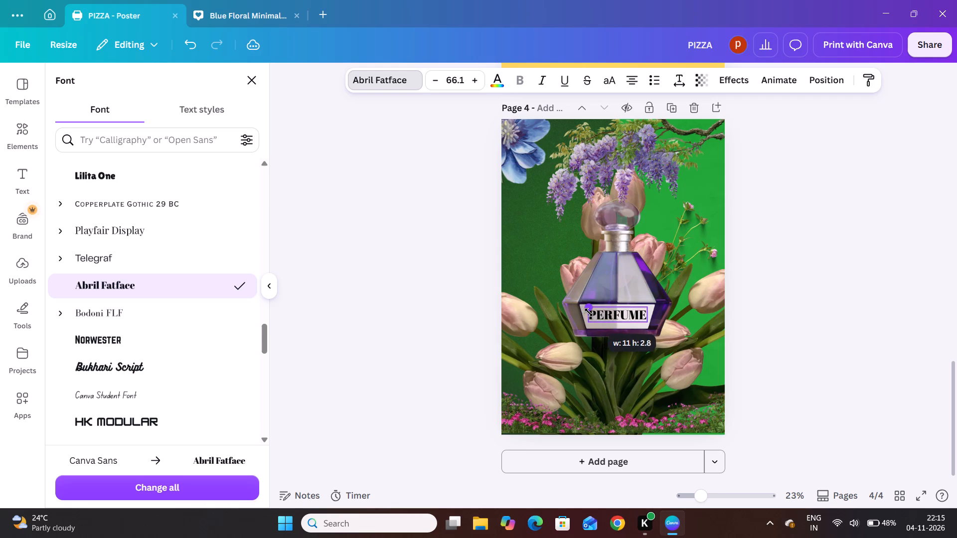
left_click_drag(589, 312, 583, 312)
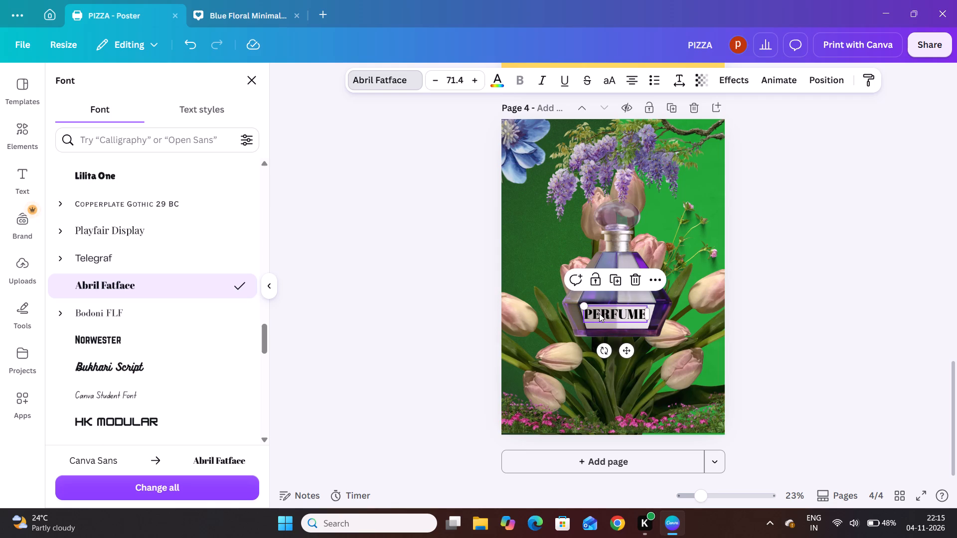
left_click(602, 313)
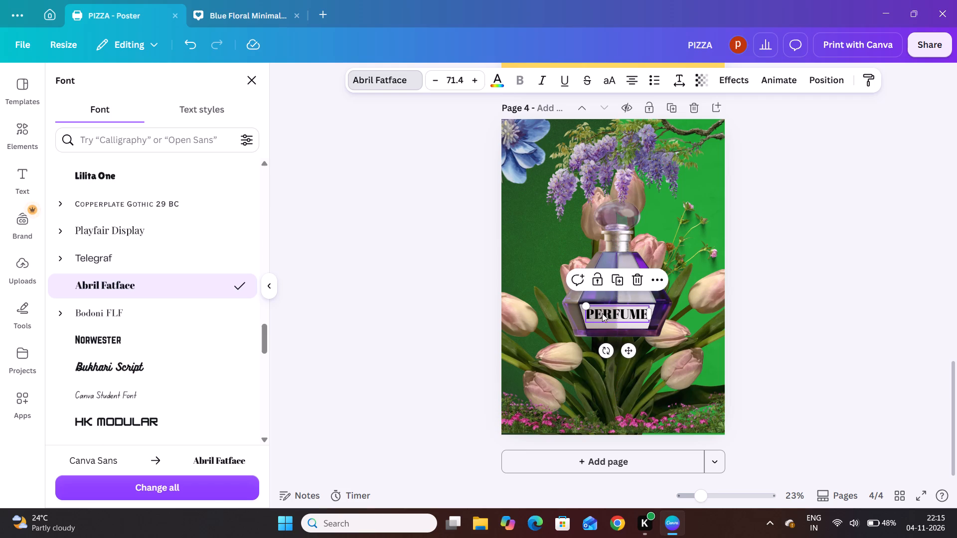
left_click(405, 366)
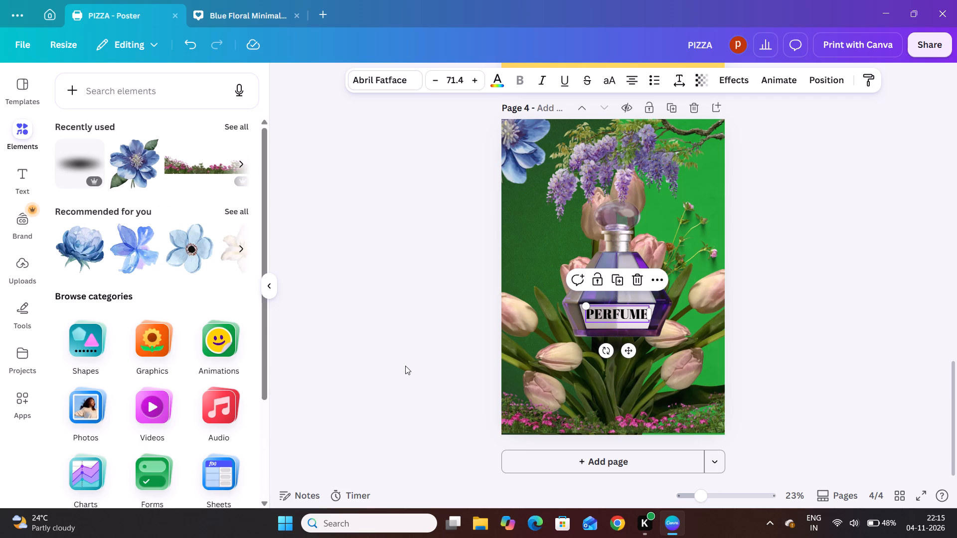
left_click(421, 352)
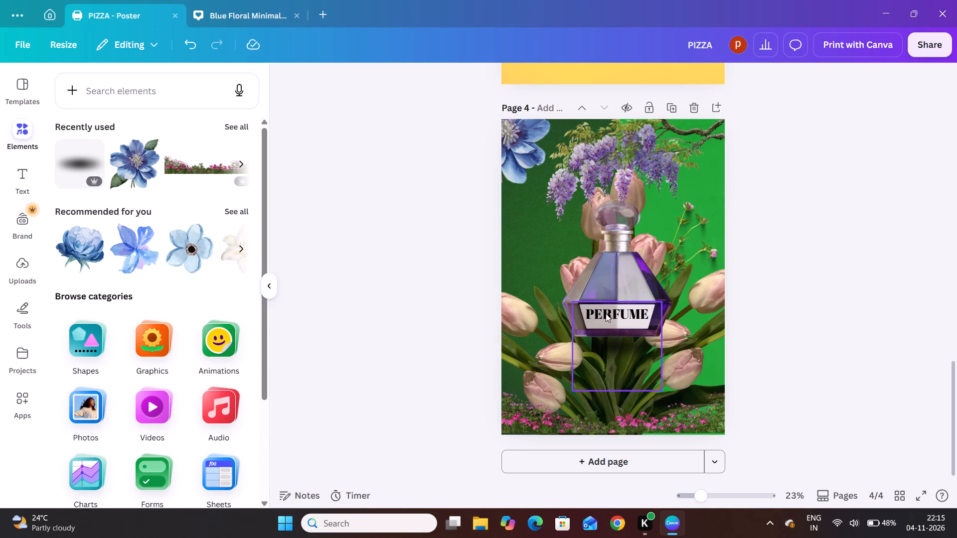
Colour the PERFUME text on the bottle's label dark green #034c01 from the photo colours.
left_click(612, 308)
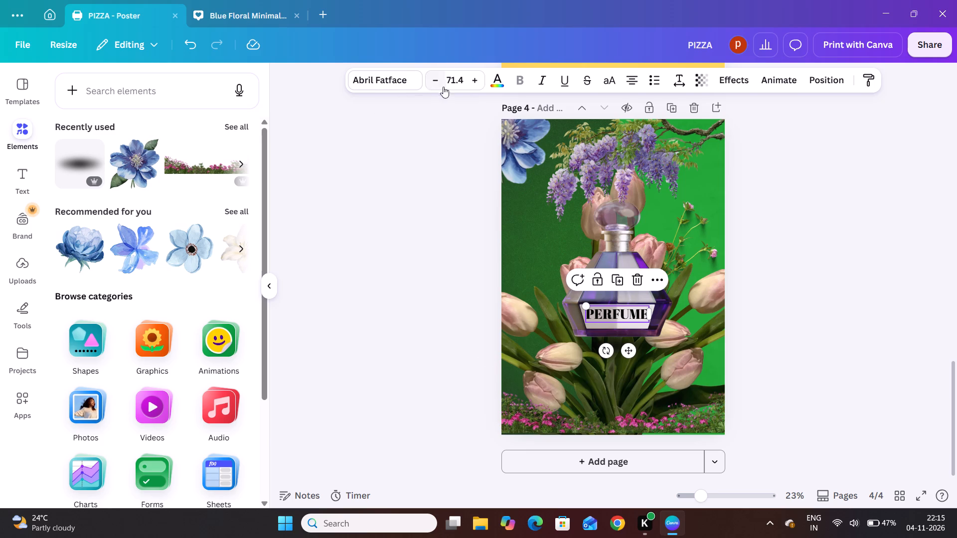
left_click(496, 80)
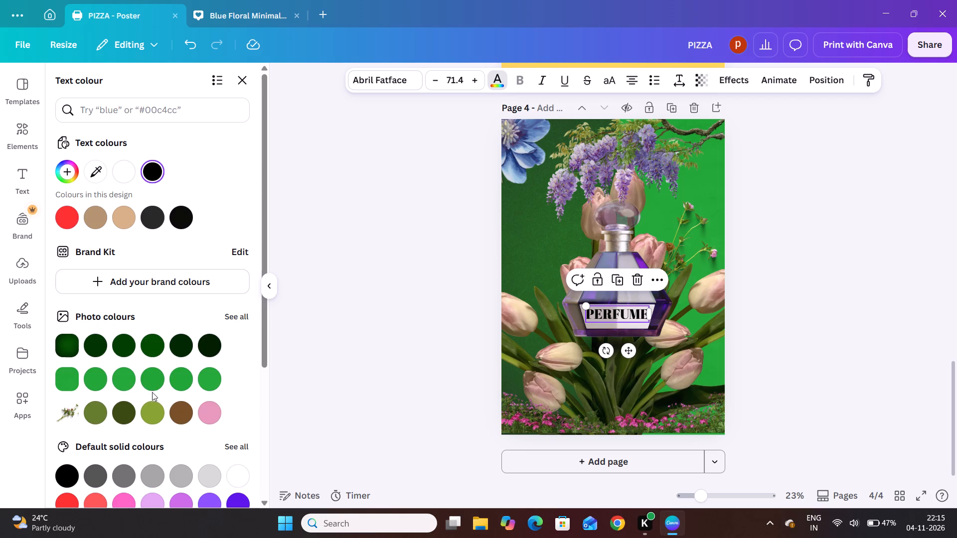
scroll(147, 410, "down", 1)
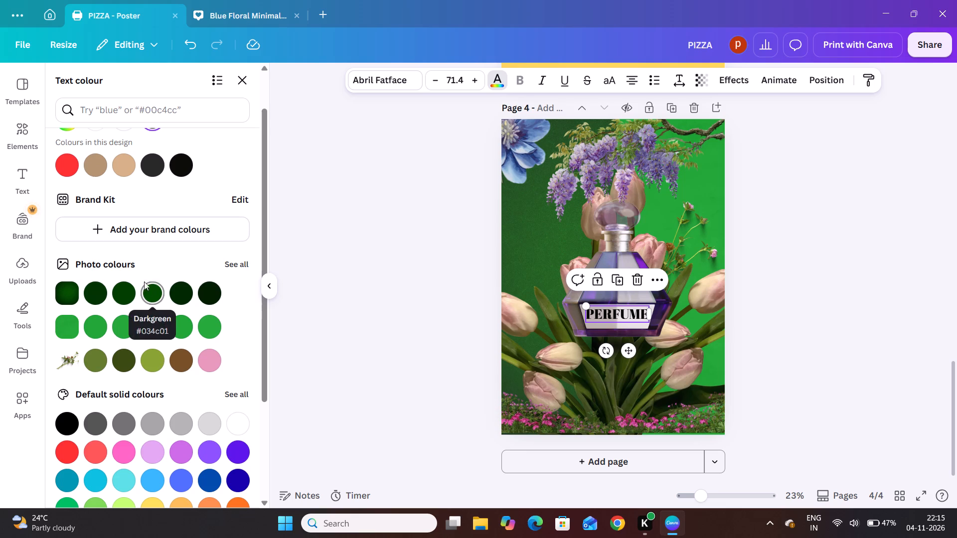
left_click(149, 287)
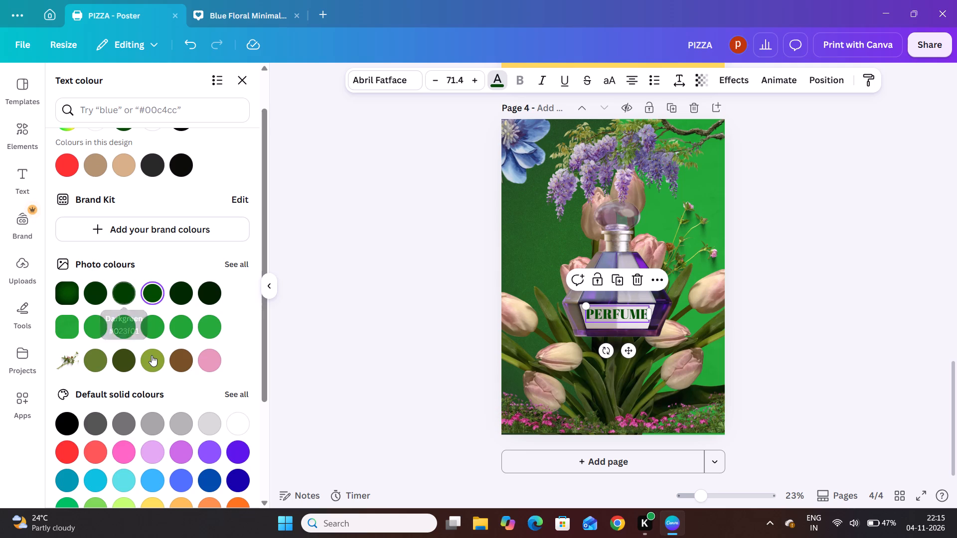
Look through the solid, gradient and photo text colours for the PERFUME text, glance at its font list and deselect it.
scroll(152, 356, "down", 2)
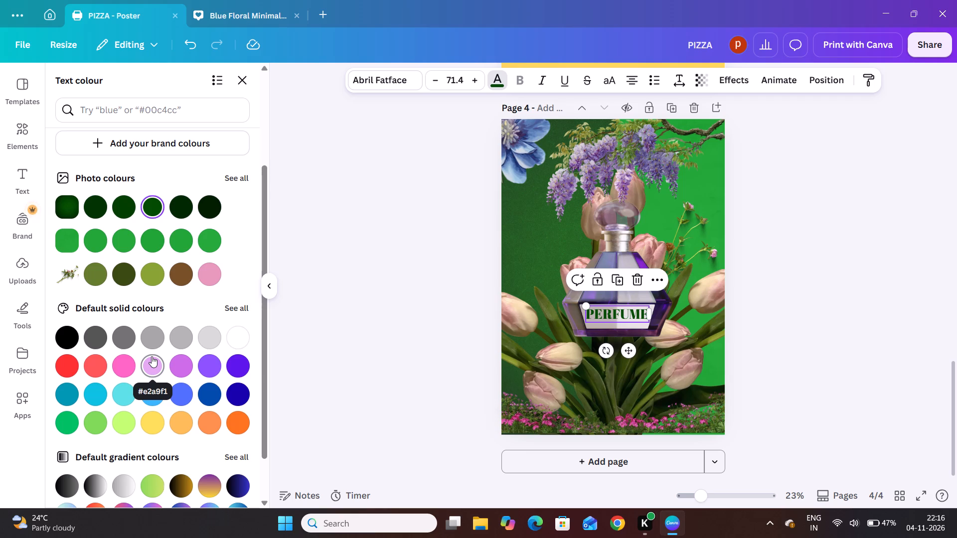
scroll(152, 356, "down", 2)
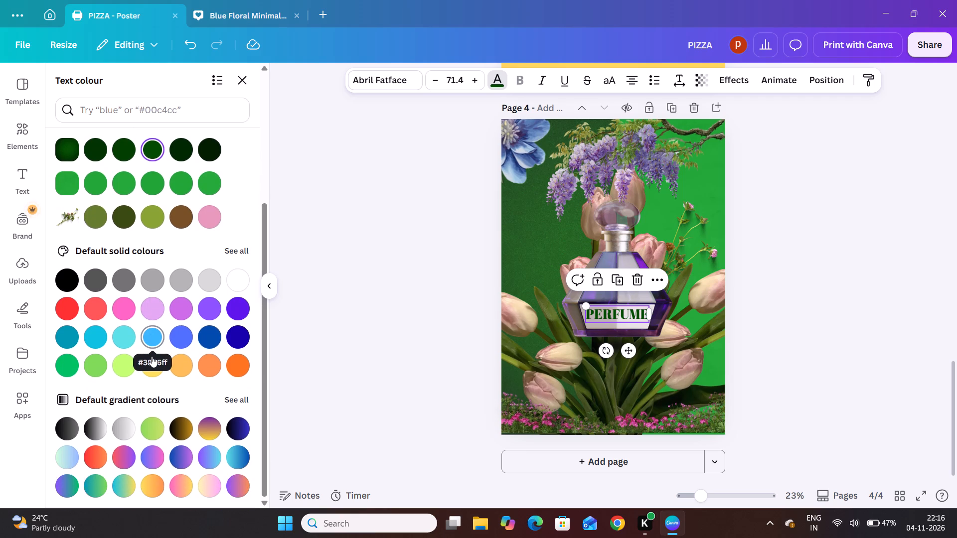
scroll(152, 356, "down", 3)
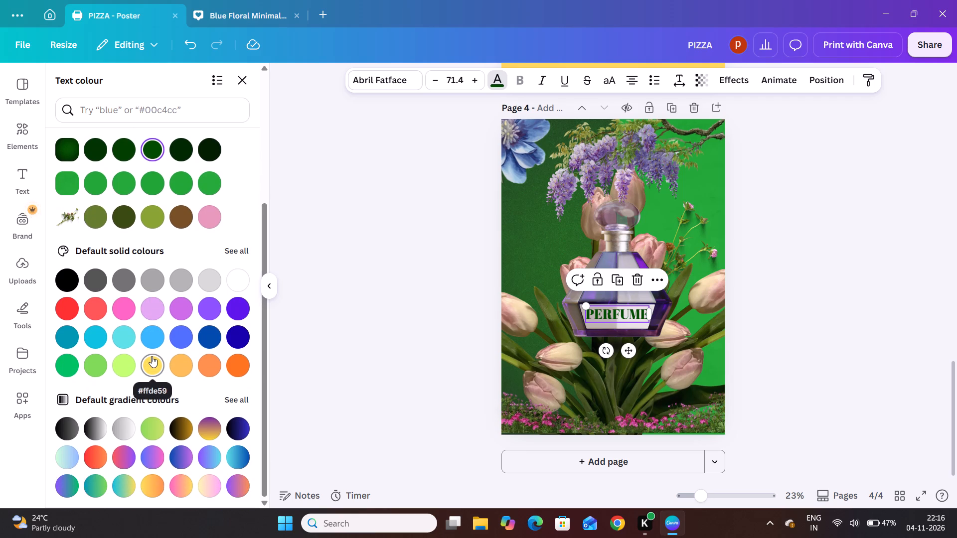
scroll(152, 356, "down", 2)
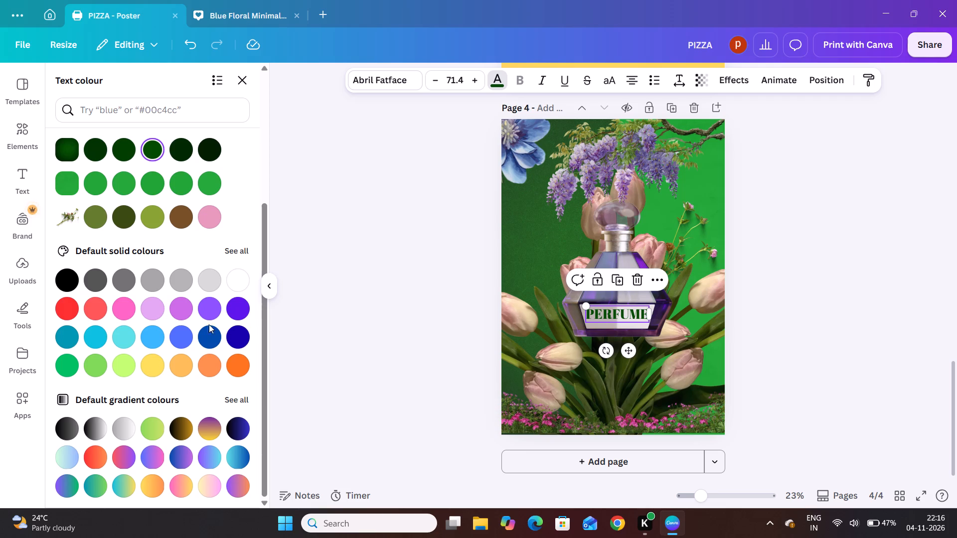
scroll(201, 401, "down", 1)
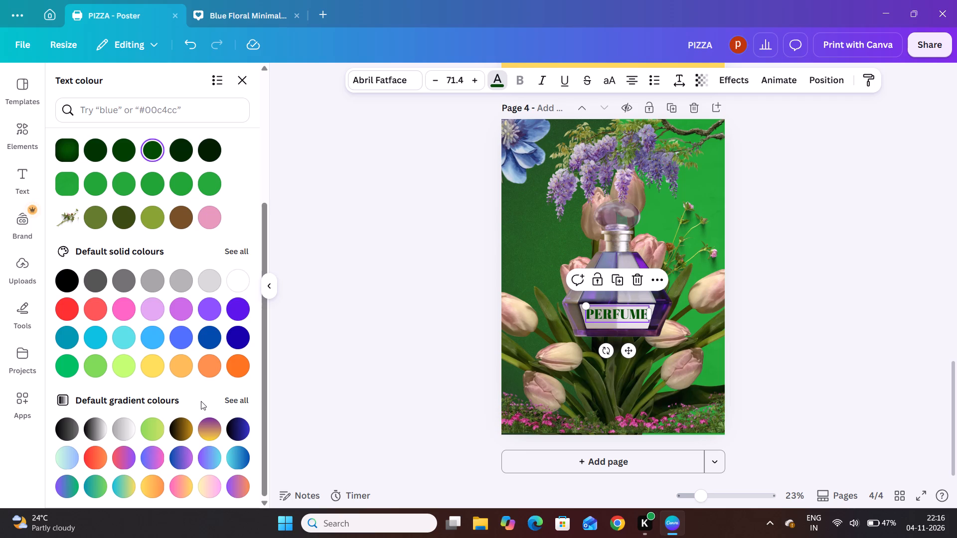
scroll(201, 401, "up", 1)
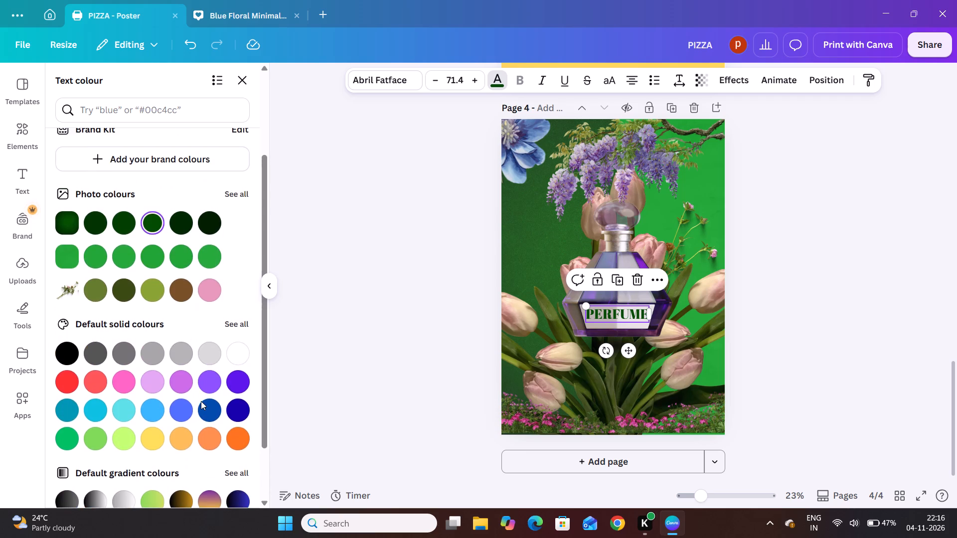
scroll(201, 401, "up", 4)
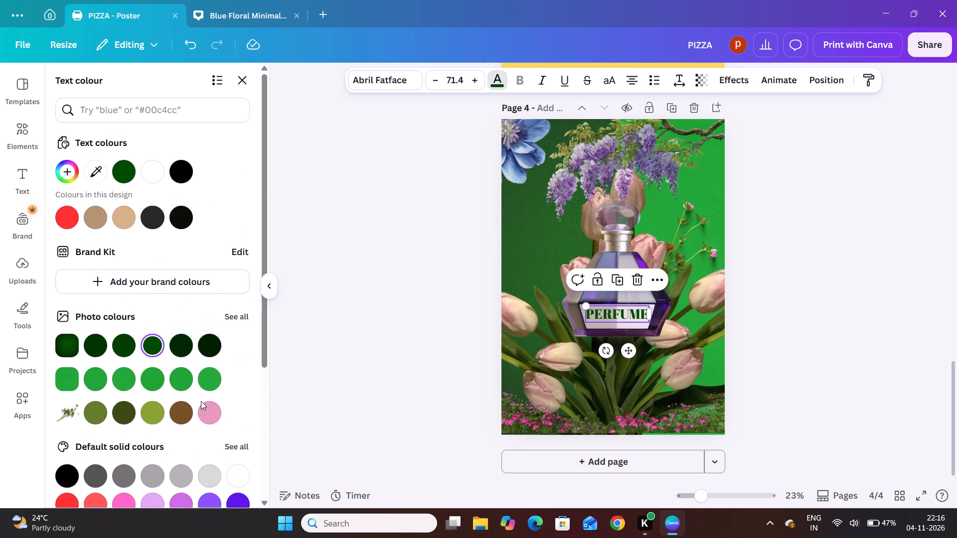
scroll(201, 401, "up", 2)
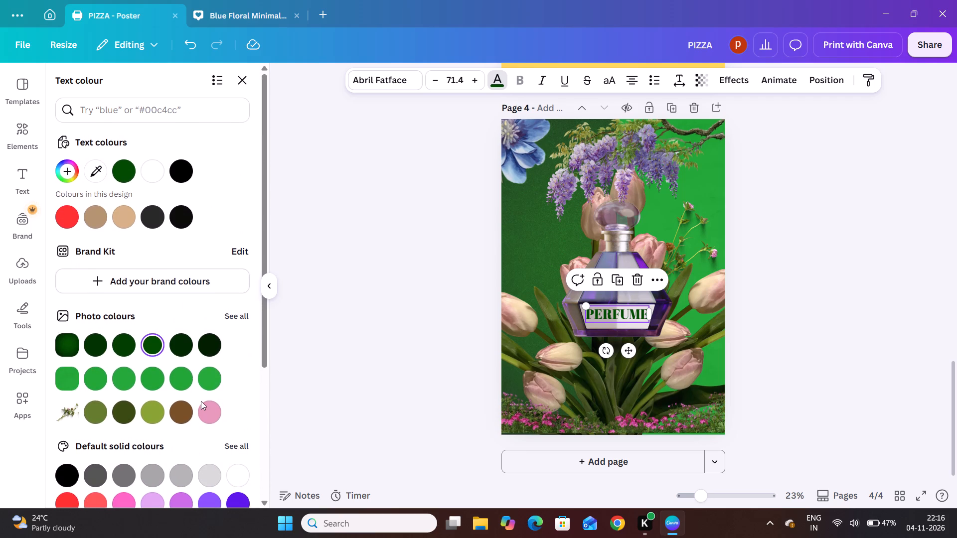
scroll(201, 401, "up", 1)
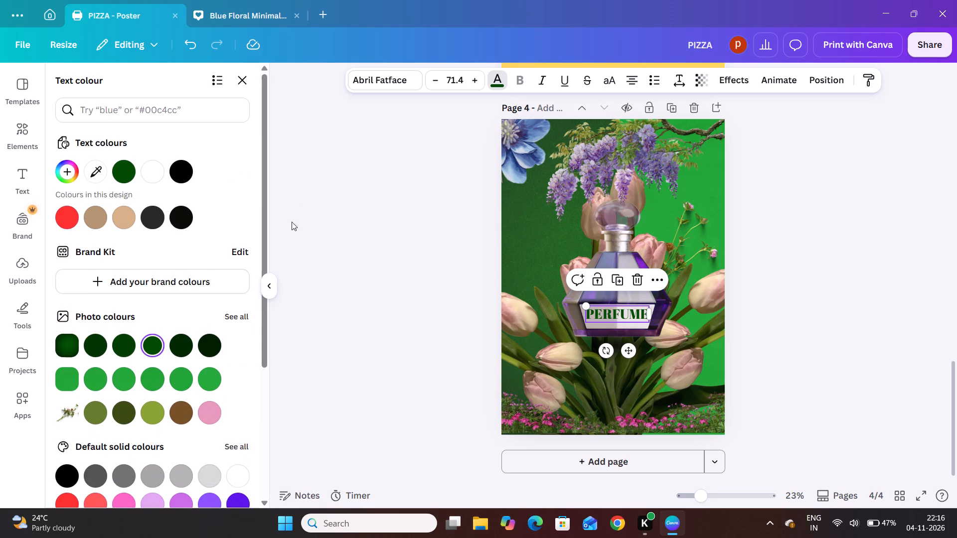
left_click(399, 79)
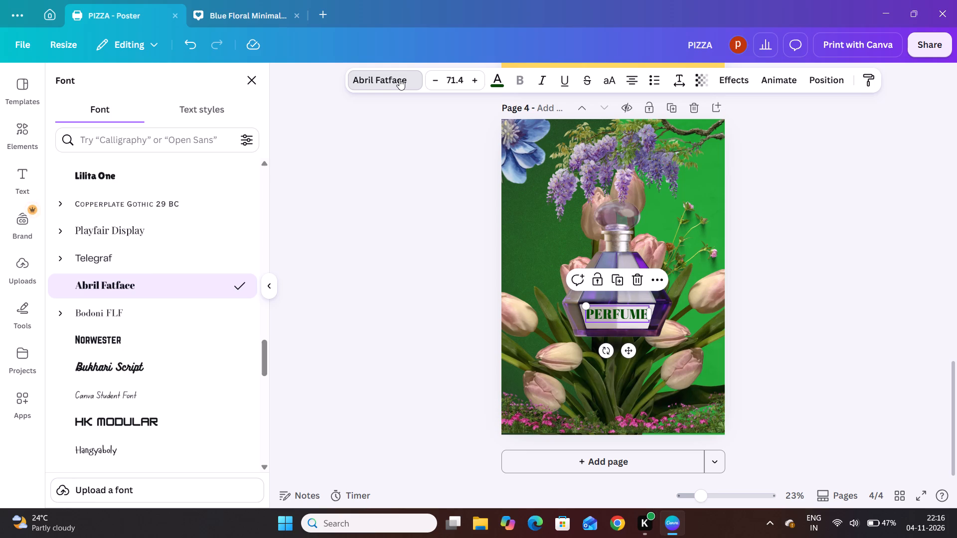
left_click(396, 131)
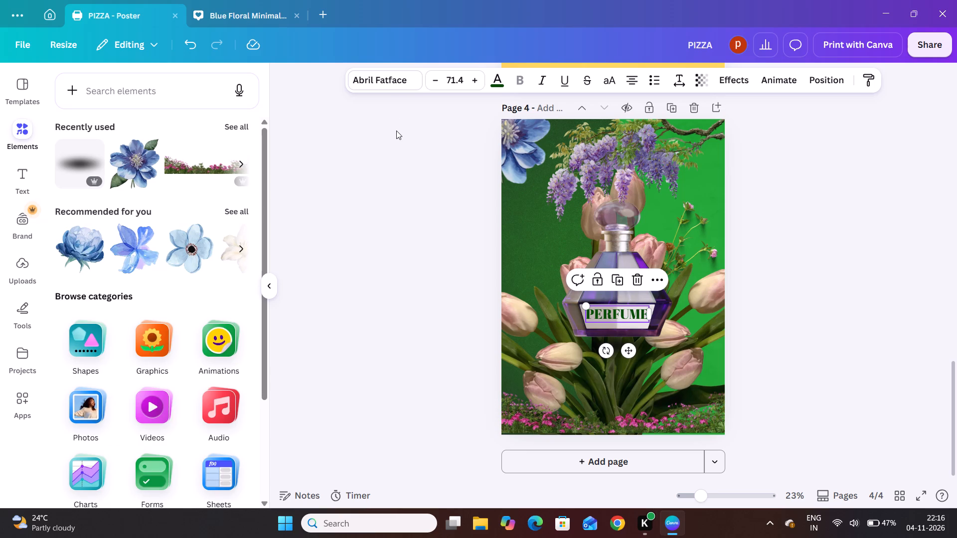
left_click(396, 131)
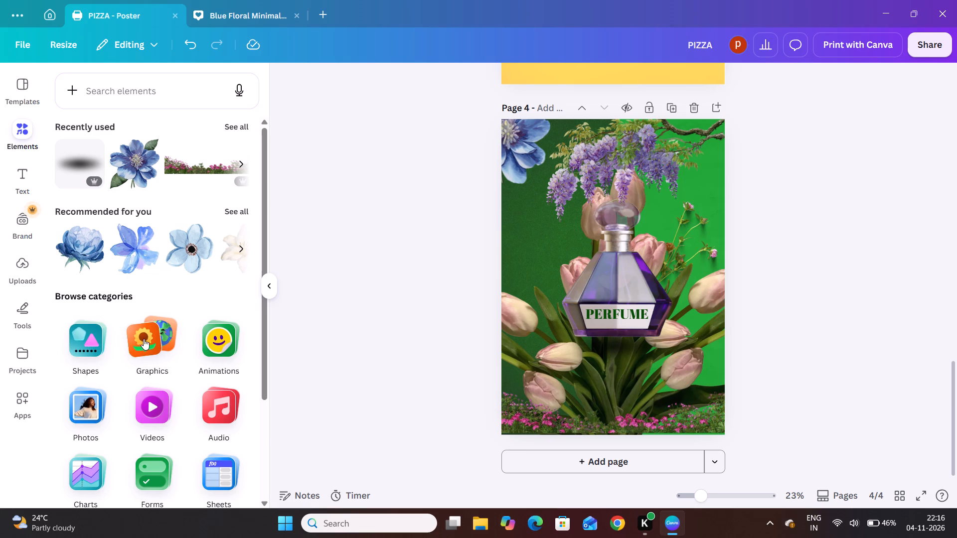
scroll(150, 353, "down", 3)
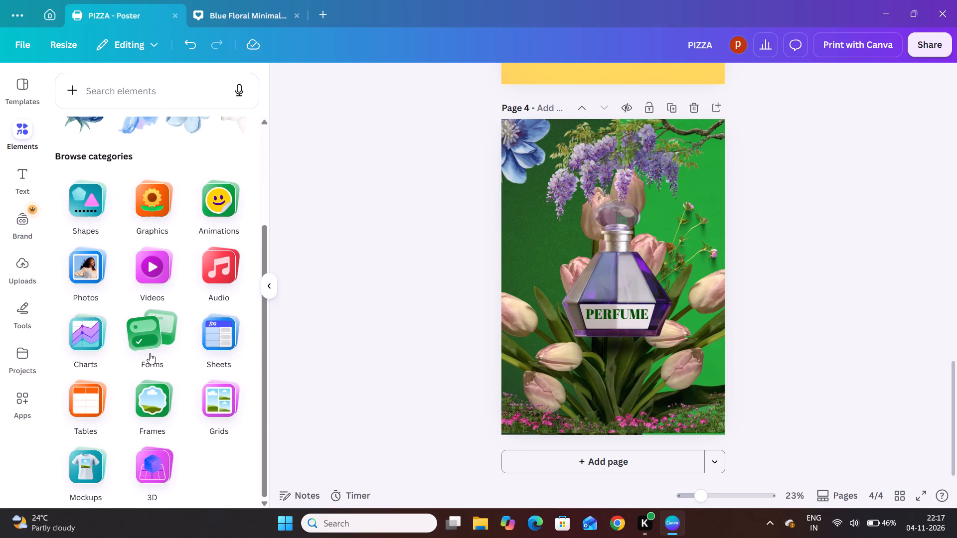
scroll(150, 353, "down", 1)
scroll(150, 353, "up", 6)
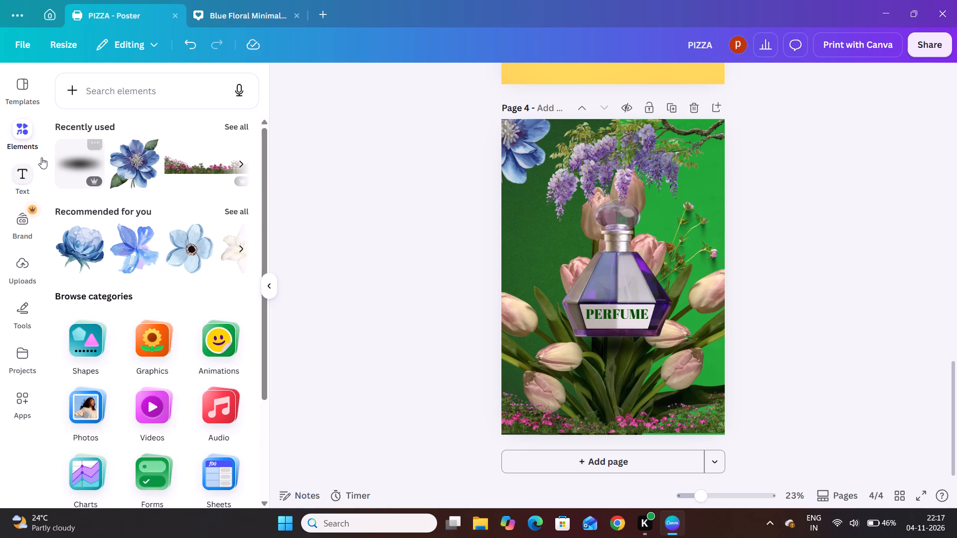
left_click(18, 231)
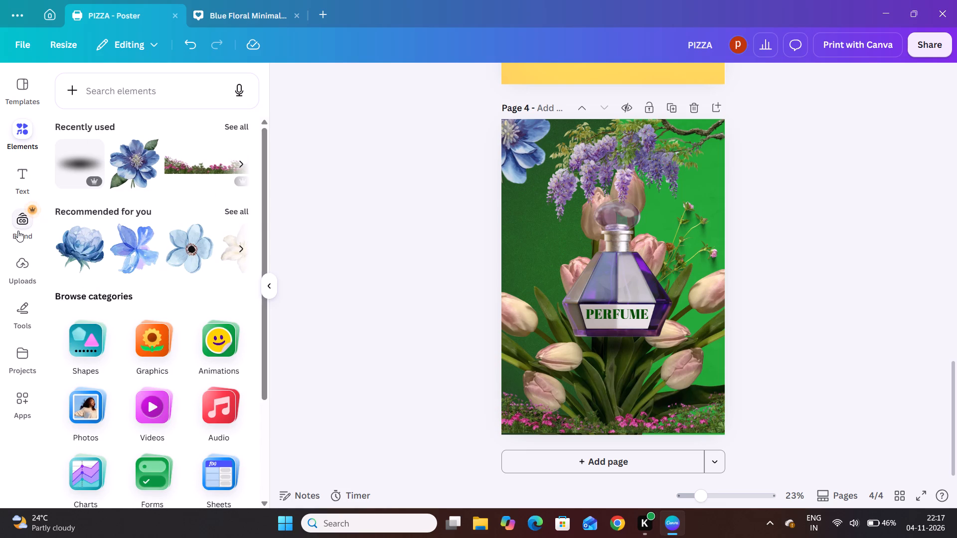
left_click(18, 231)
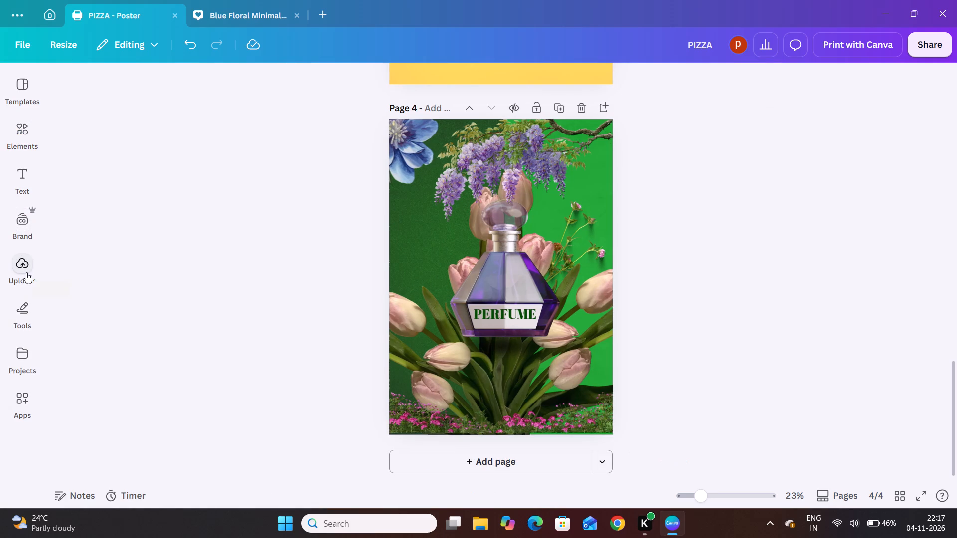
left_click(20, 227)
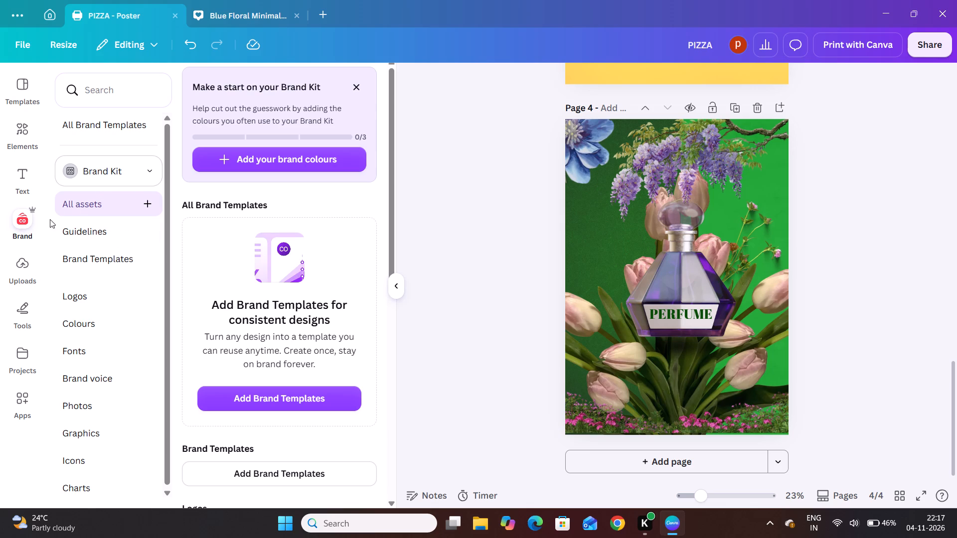
Start a text signature in Handelson One and shorten the first name in its full name to a capital initial with a period.
left_click(20, 311)
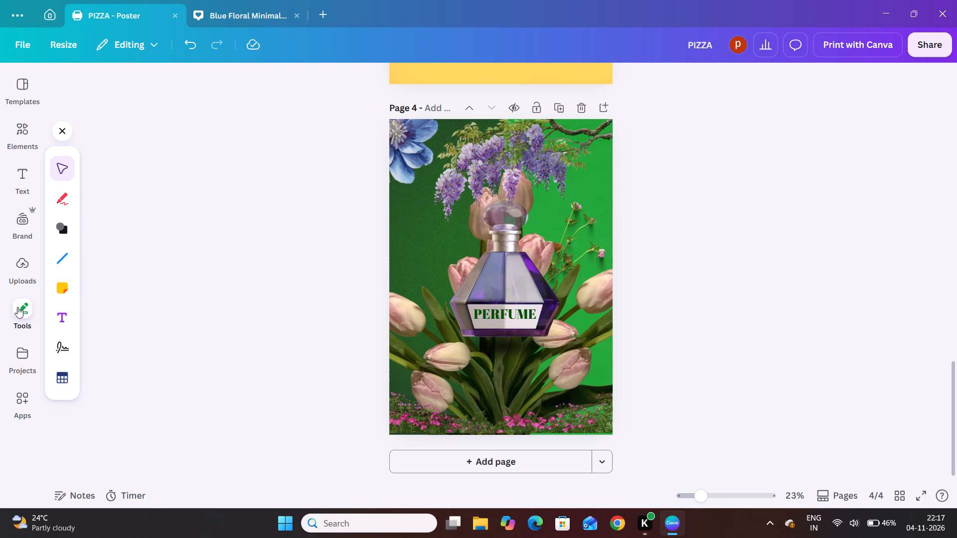
scroll(16, 343, "down", 1)
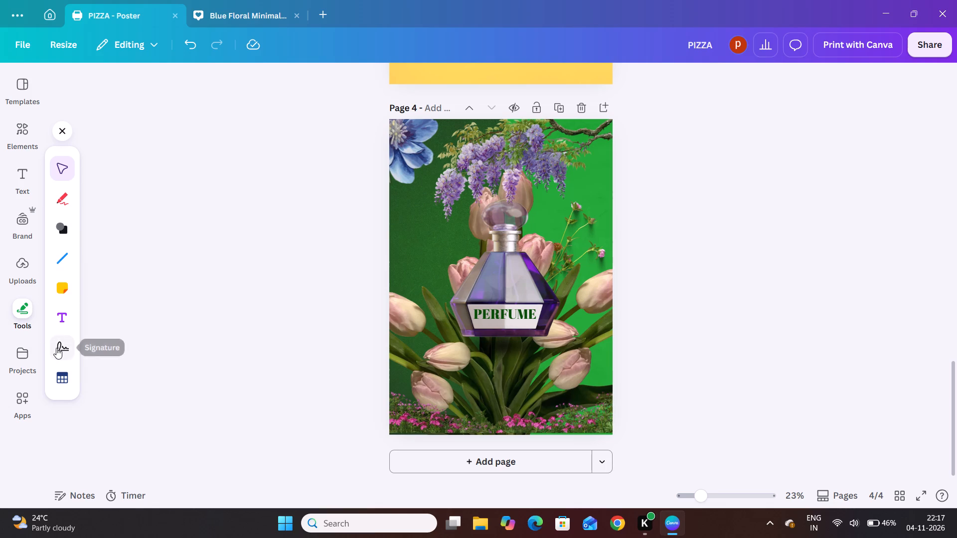
left_click(61, 348)
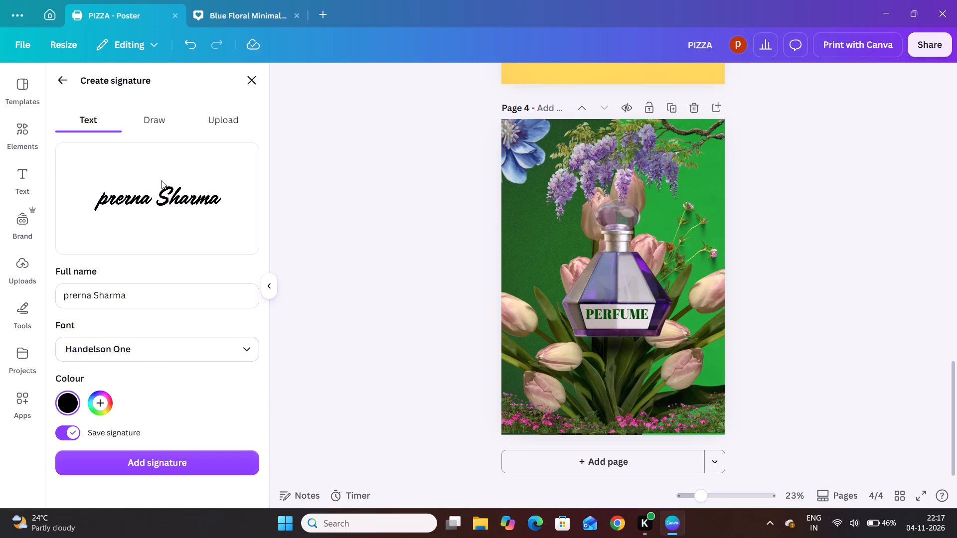
left_click(144, 202)
left_click_drag(97, 182, 113, 211)
left_click_drag(91, 298, 71, 299)
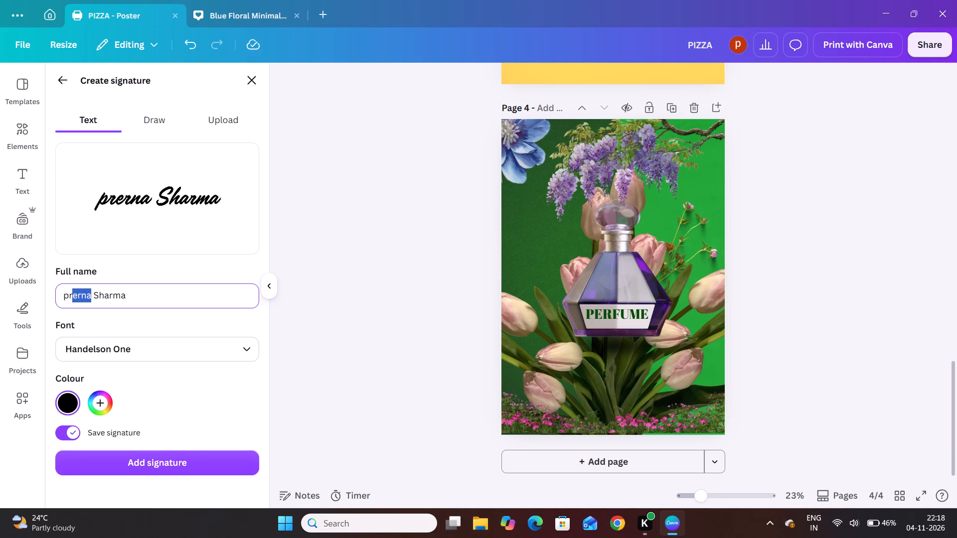
left_click_drag(71, 299, 69, 297)
key("Delete")
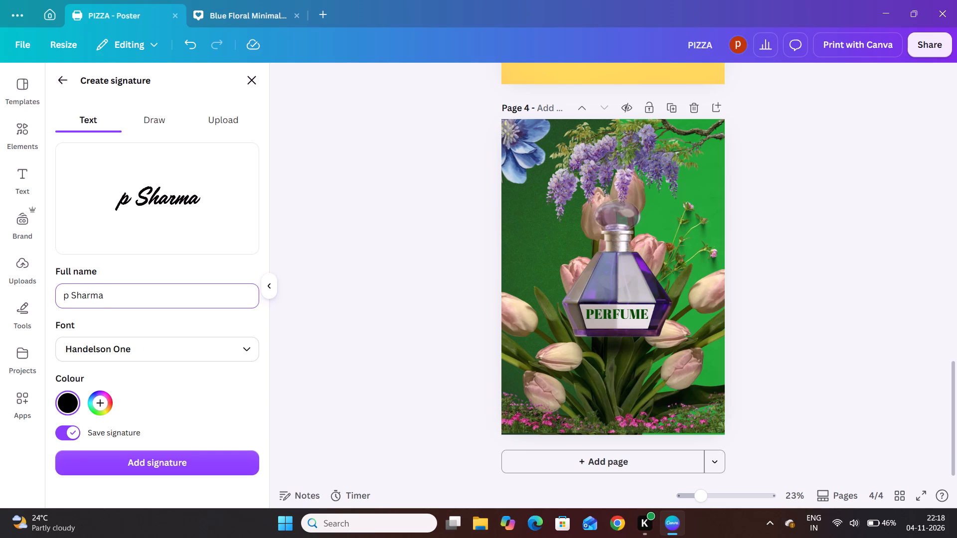
key("BackSpace")
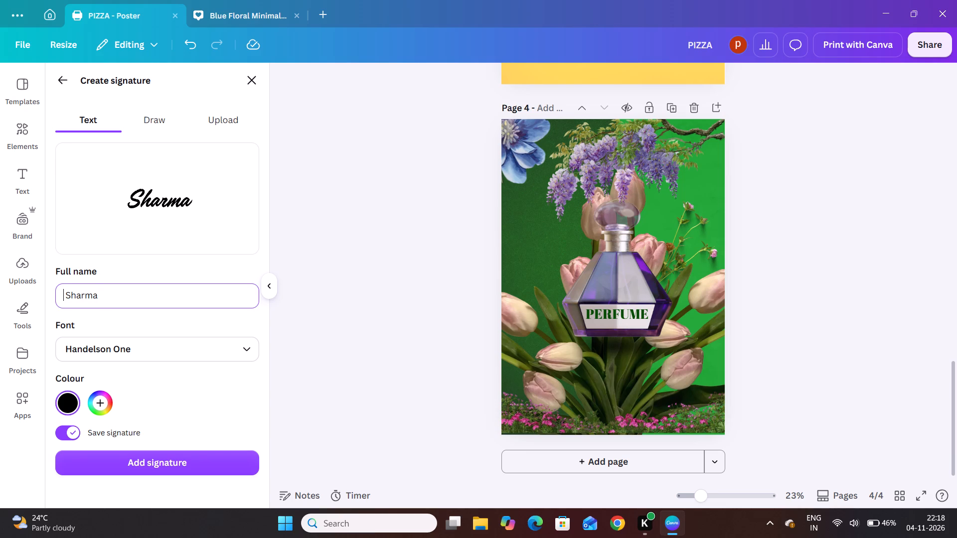
key("p")
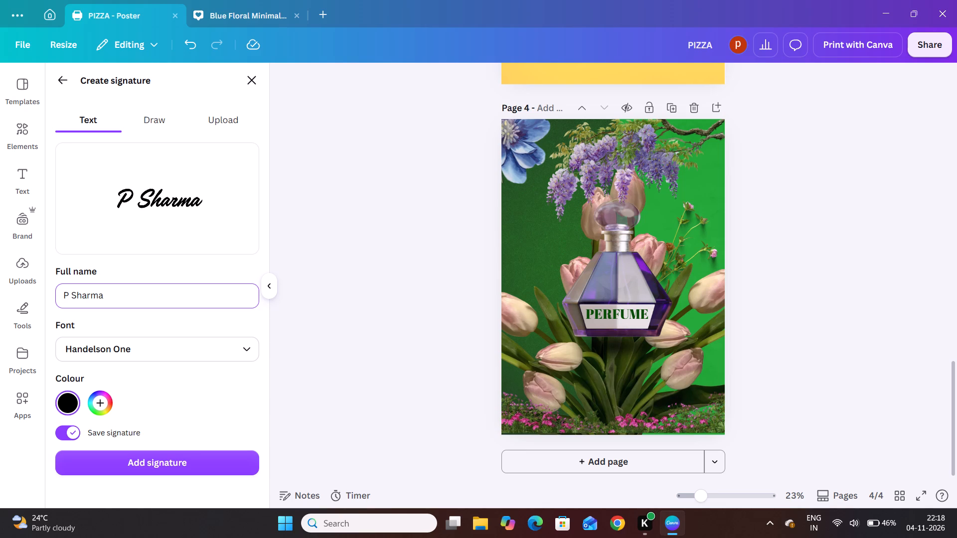
key("period")
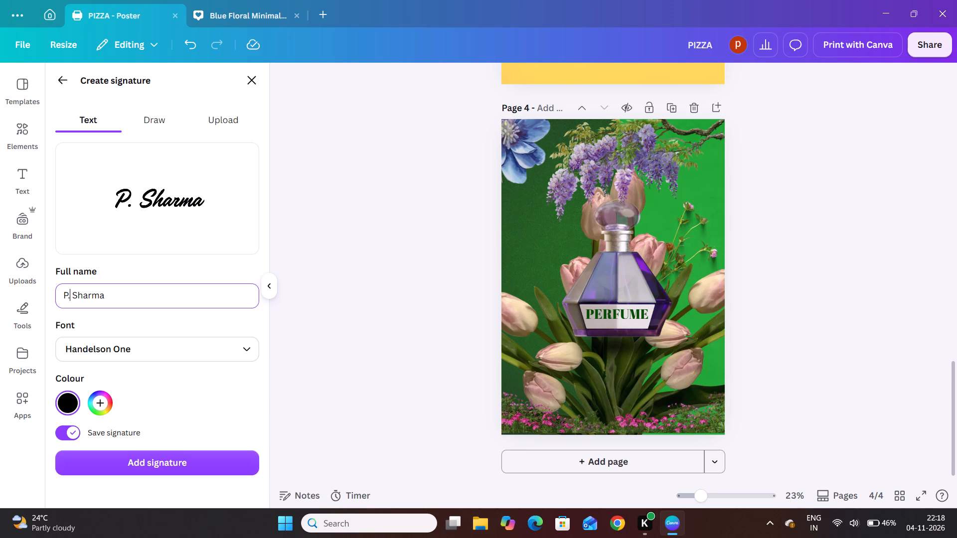
left_click(206, 203)
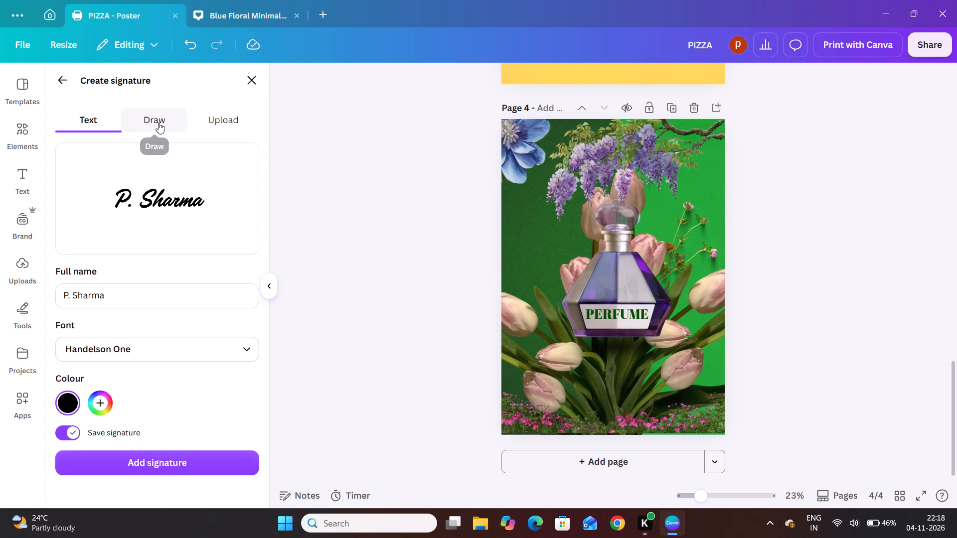
Switch the signature being created from text to freehand drawing.
left_click(159, 122)
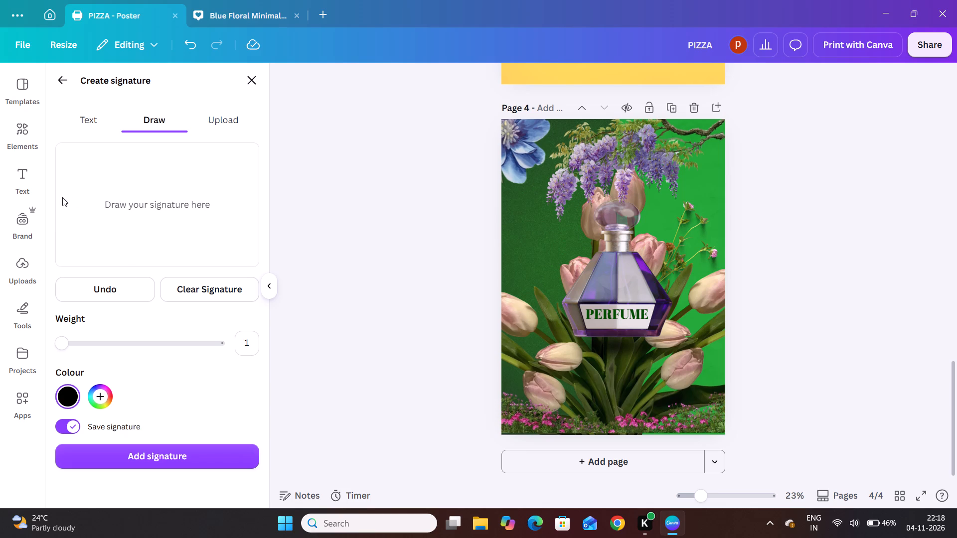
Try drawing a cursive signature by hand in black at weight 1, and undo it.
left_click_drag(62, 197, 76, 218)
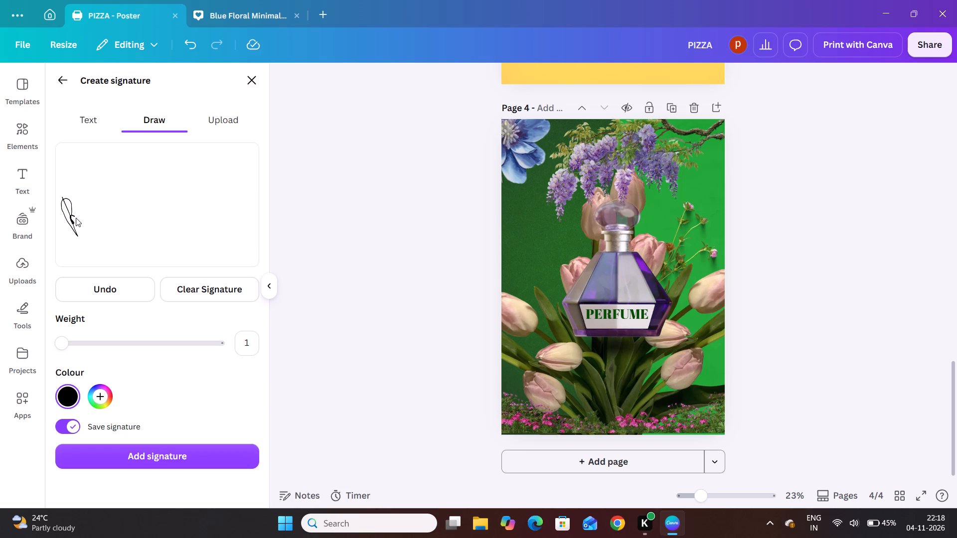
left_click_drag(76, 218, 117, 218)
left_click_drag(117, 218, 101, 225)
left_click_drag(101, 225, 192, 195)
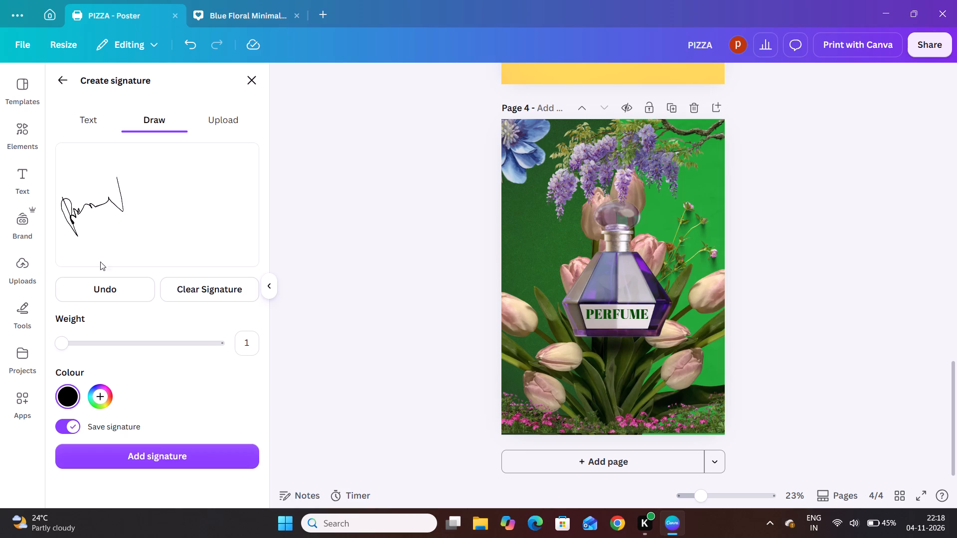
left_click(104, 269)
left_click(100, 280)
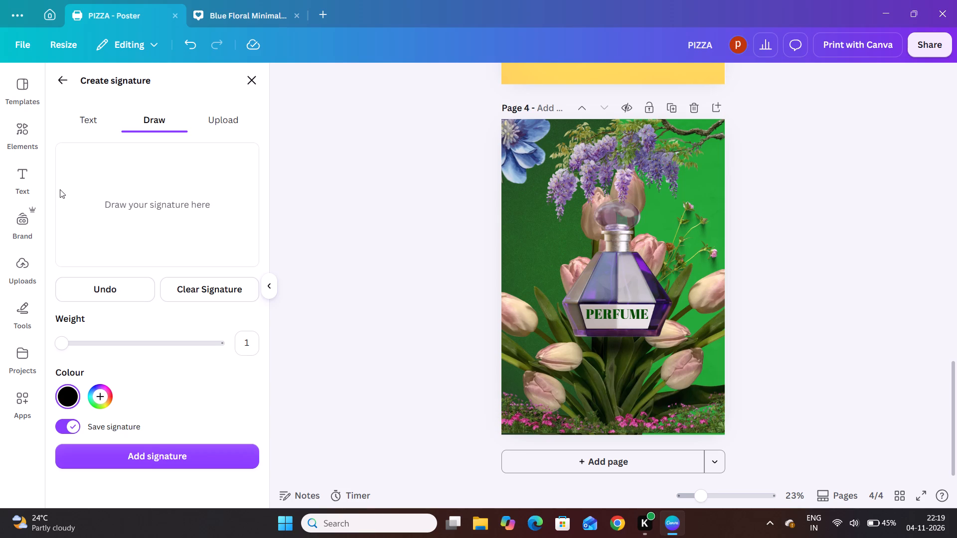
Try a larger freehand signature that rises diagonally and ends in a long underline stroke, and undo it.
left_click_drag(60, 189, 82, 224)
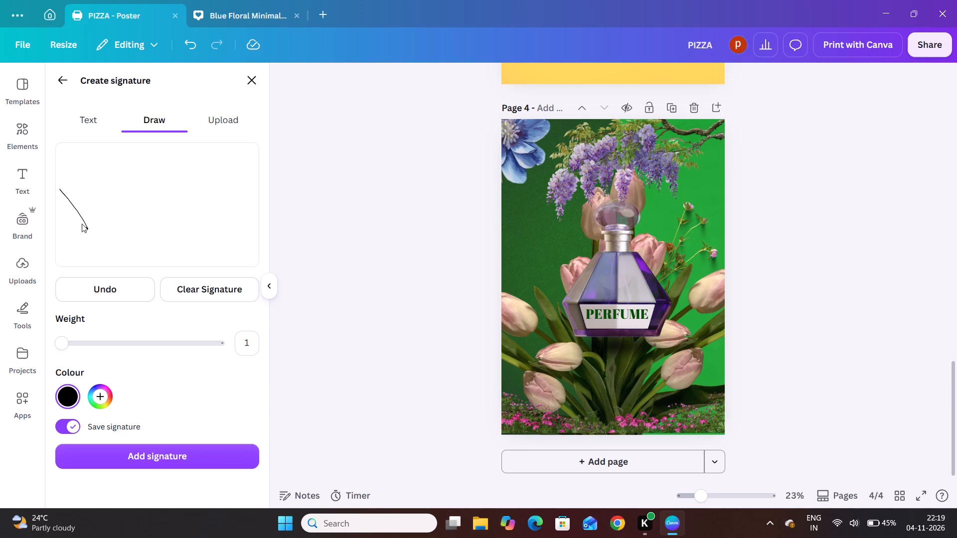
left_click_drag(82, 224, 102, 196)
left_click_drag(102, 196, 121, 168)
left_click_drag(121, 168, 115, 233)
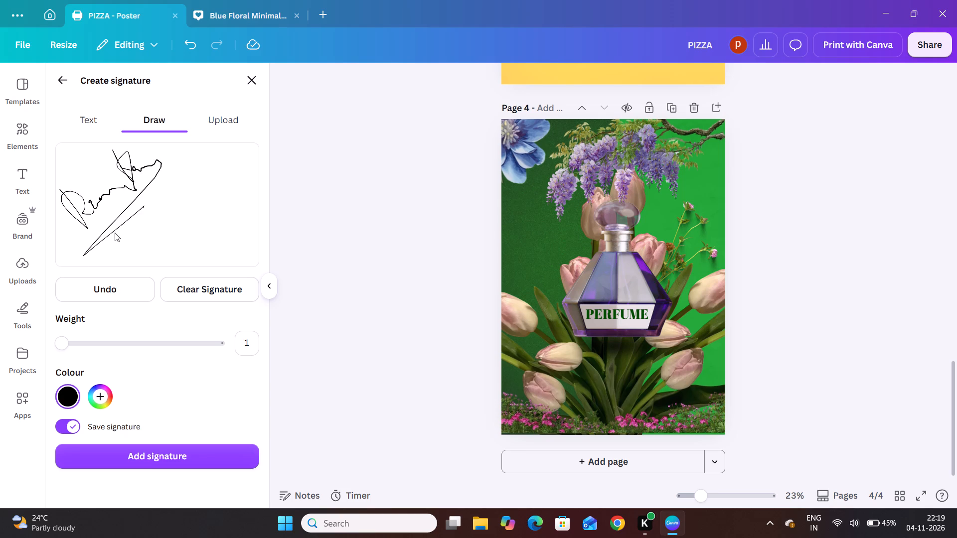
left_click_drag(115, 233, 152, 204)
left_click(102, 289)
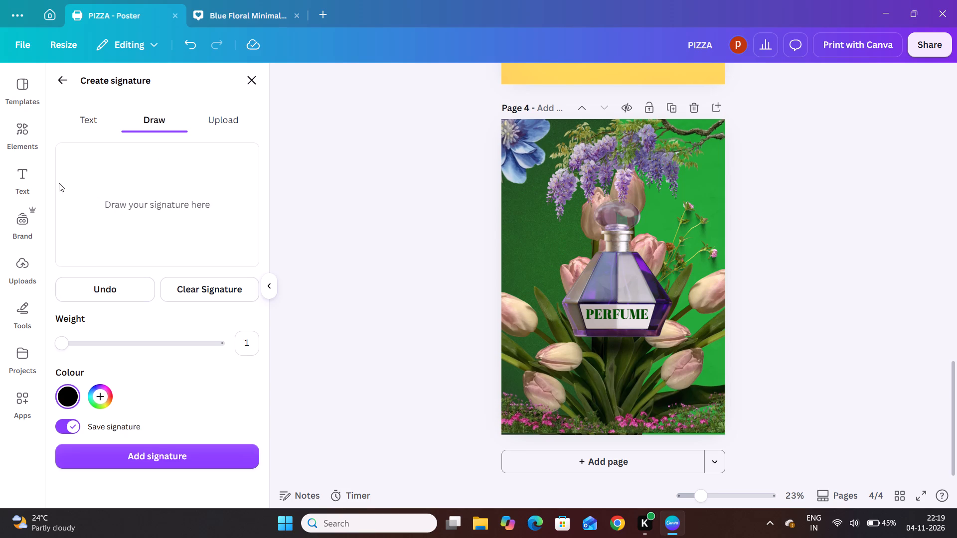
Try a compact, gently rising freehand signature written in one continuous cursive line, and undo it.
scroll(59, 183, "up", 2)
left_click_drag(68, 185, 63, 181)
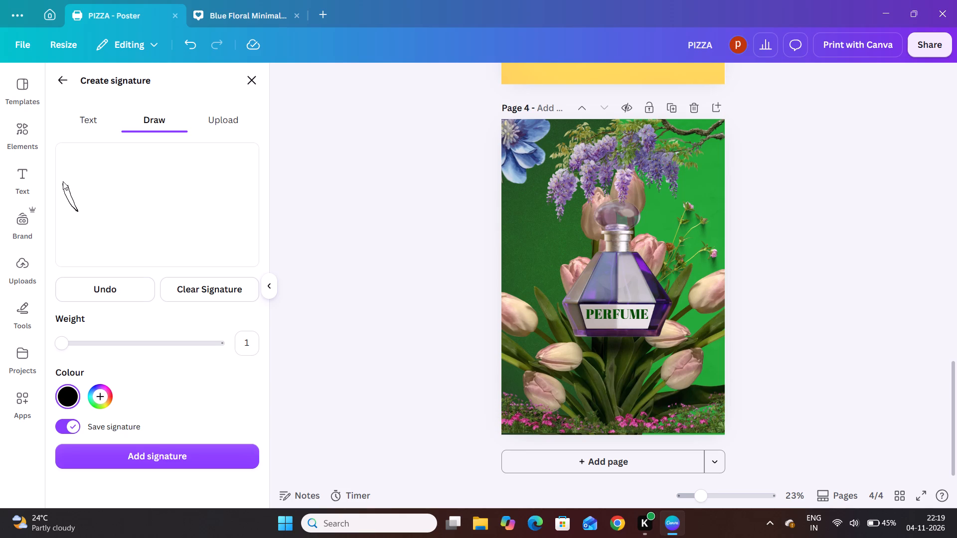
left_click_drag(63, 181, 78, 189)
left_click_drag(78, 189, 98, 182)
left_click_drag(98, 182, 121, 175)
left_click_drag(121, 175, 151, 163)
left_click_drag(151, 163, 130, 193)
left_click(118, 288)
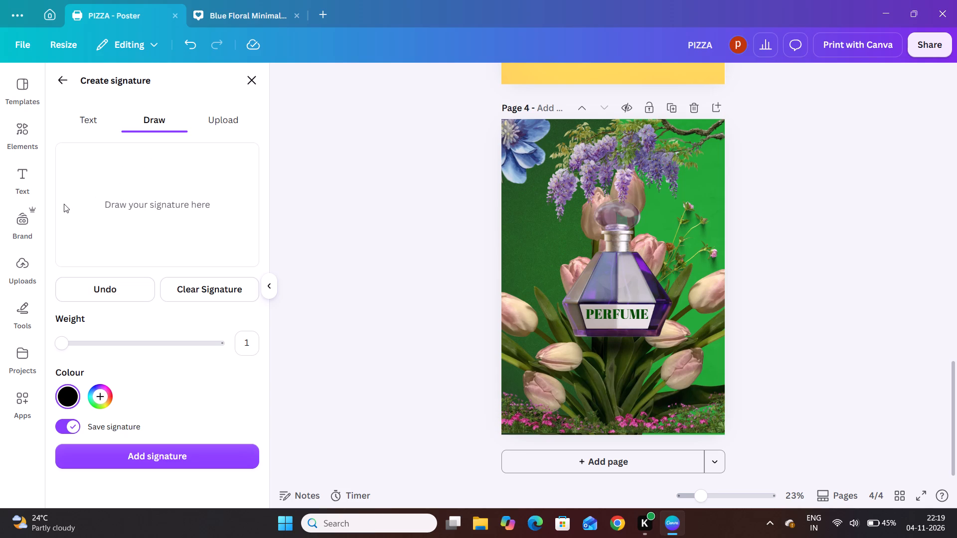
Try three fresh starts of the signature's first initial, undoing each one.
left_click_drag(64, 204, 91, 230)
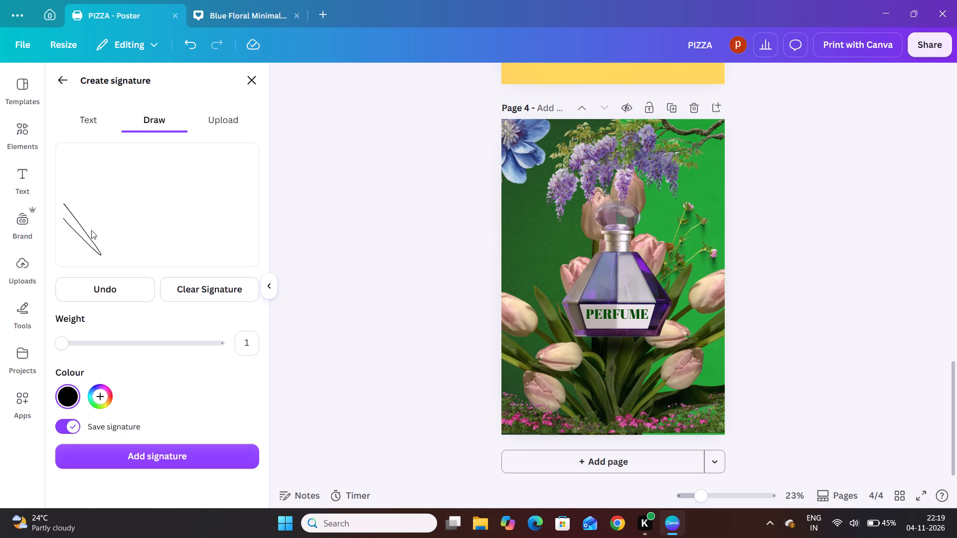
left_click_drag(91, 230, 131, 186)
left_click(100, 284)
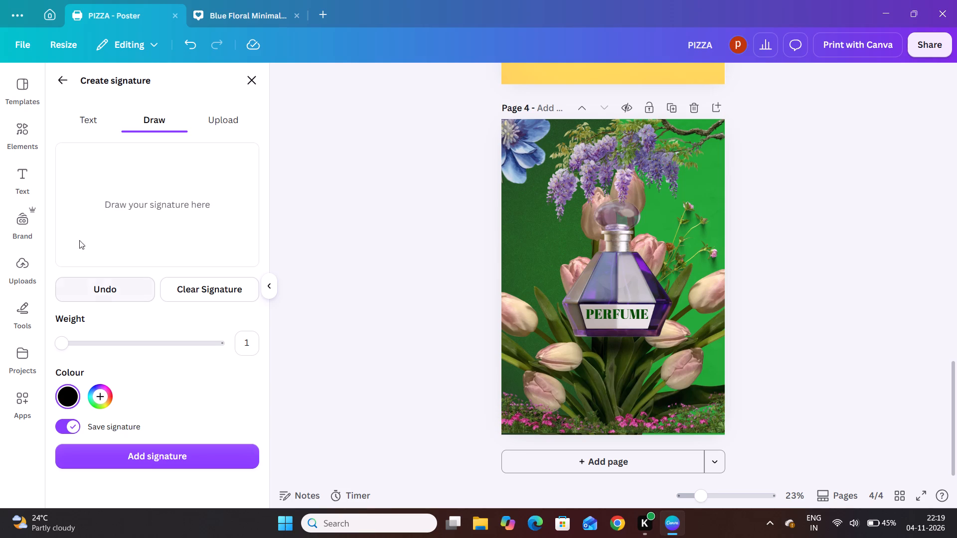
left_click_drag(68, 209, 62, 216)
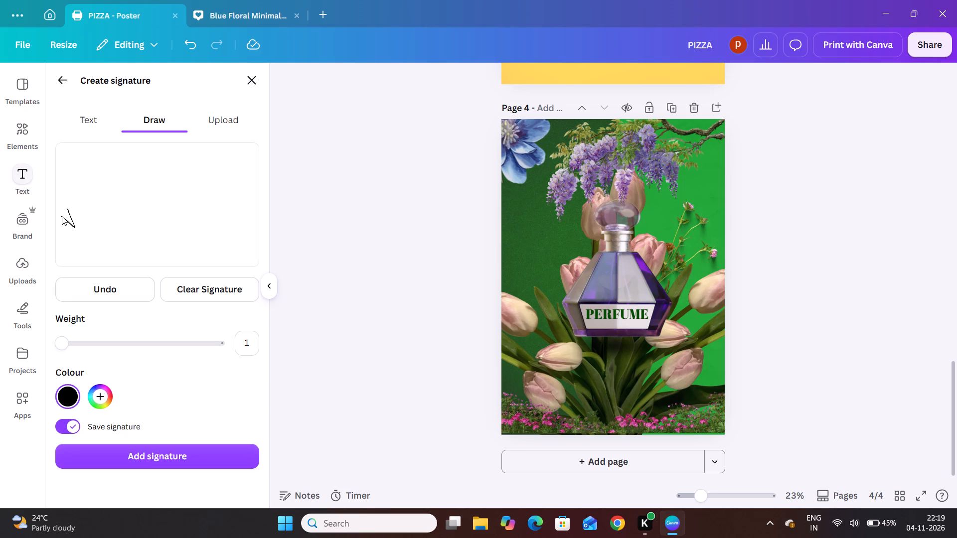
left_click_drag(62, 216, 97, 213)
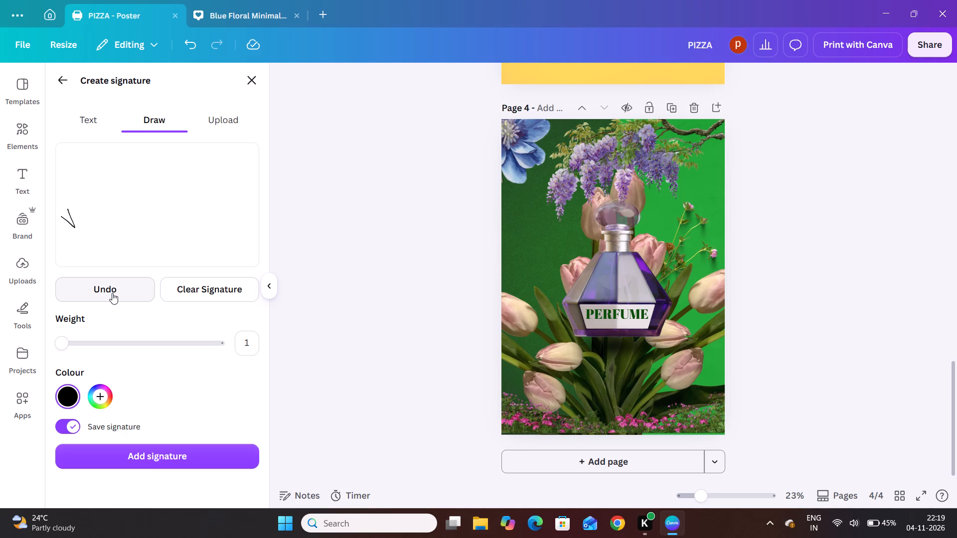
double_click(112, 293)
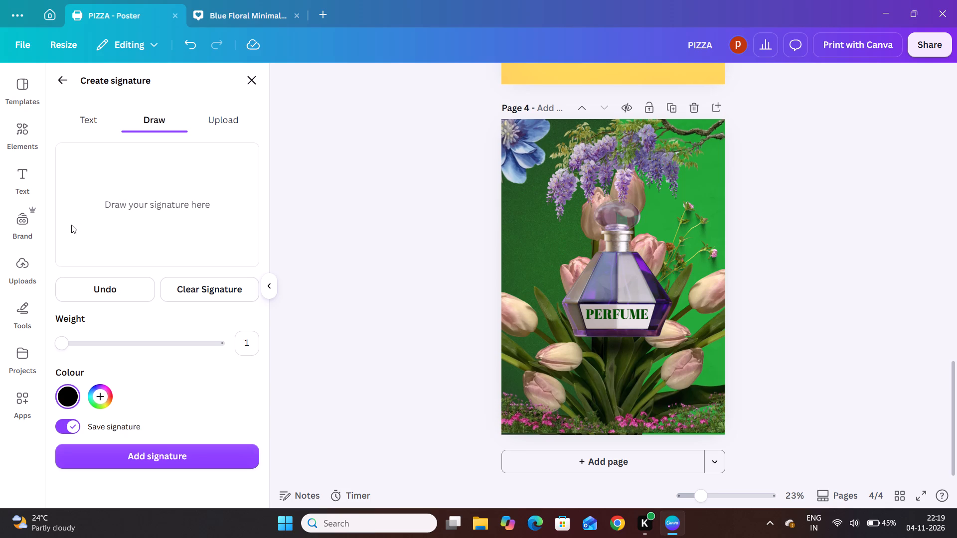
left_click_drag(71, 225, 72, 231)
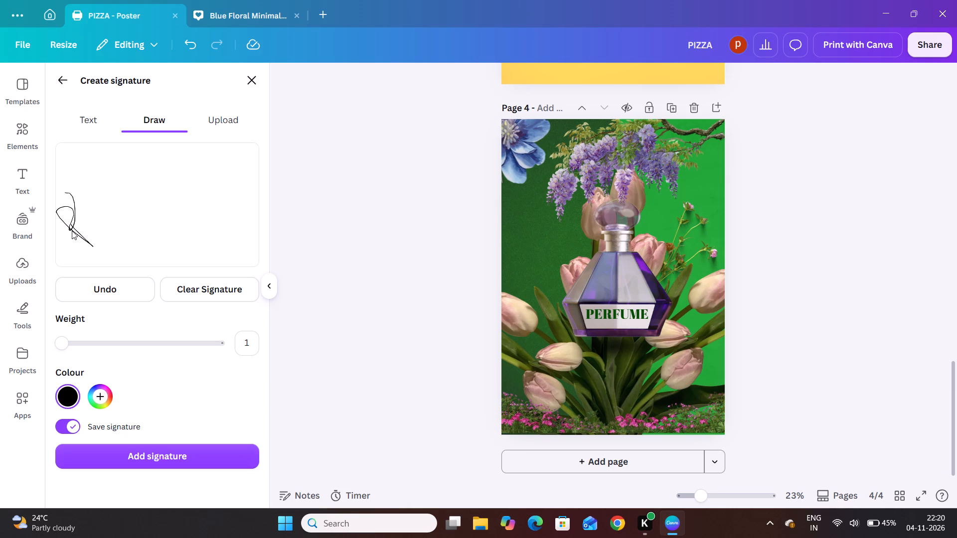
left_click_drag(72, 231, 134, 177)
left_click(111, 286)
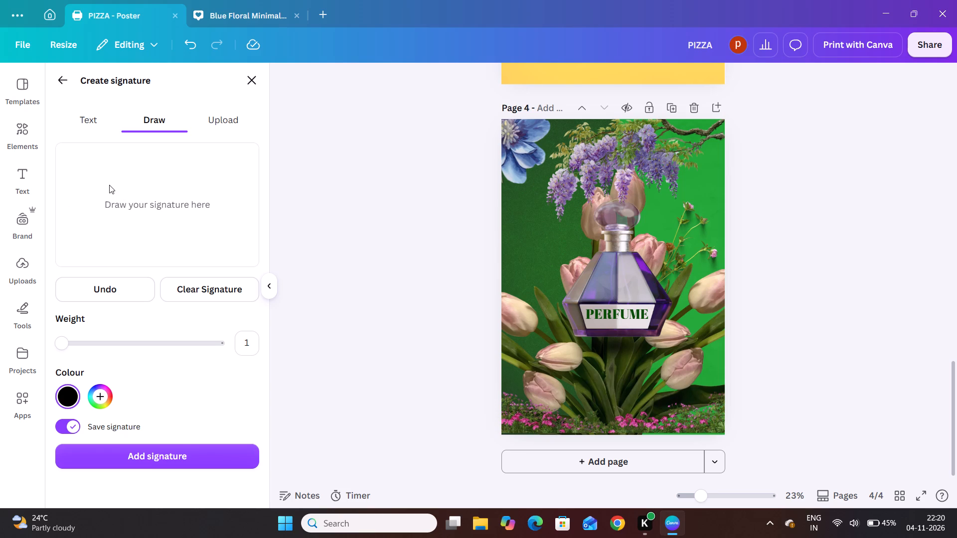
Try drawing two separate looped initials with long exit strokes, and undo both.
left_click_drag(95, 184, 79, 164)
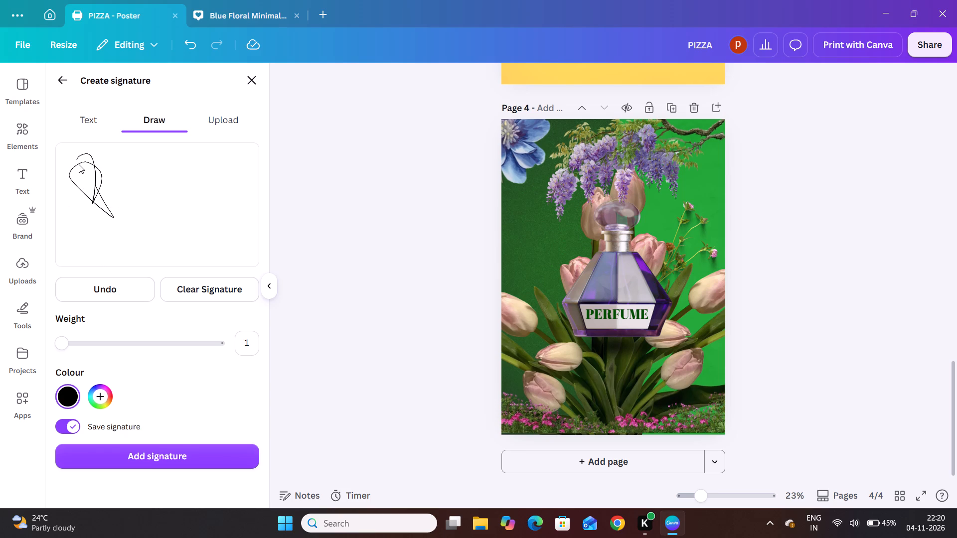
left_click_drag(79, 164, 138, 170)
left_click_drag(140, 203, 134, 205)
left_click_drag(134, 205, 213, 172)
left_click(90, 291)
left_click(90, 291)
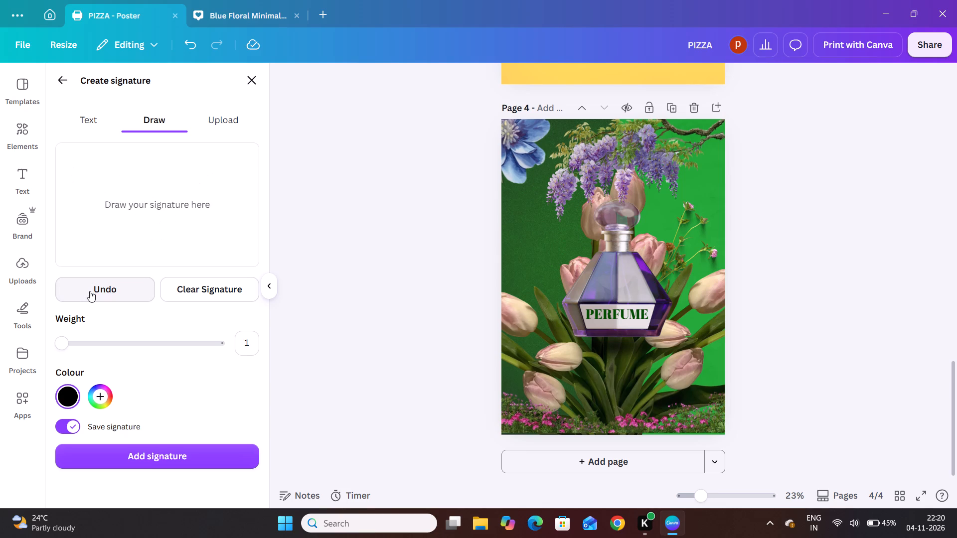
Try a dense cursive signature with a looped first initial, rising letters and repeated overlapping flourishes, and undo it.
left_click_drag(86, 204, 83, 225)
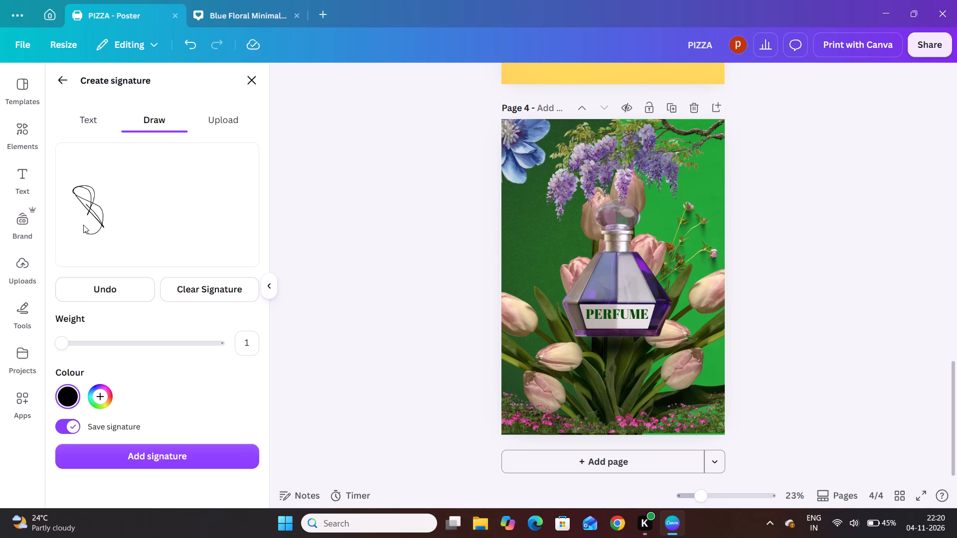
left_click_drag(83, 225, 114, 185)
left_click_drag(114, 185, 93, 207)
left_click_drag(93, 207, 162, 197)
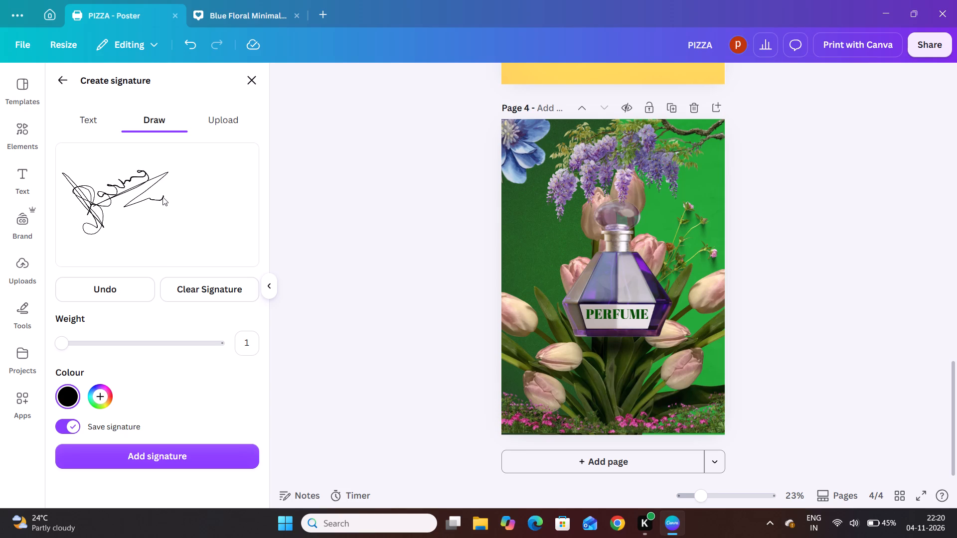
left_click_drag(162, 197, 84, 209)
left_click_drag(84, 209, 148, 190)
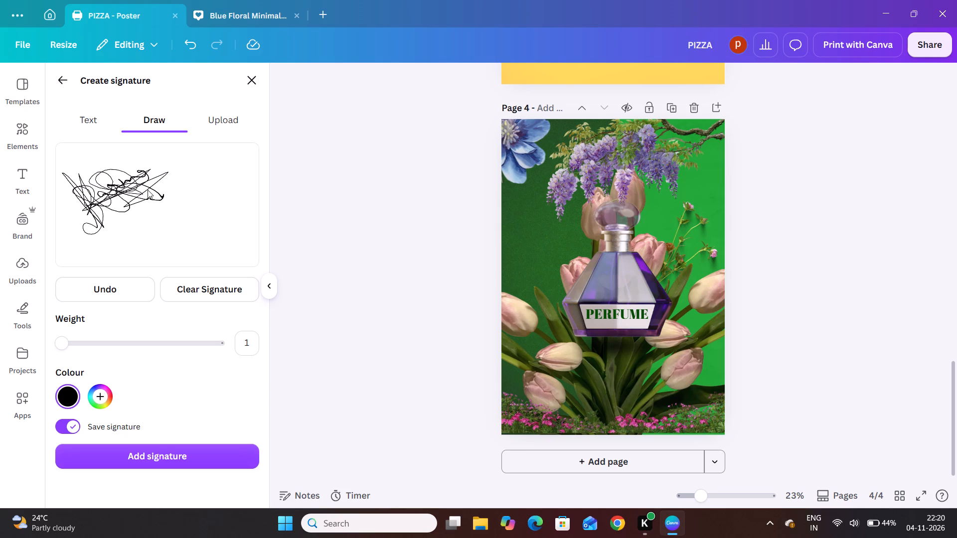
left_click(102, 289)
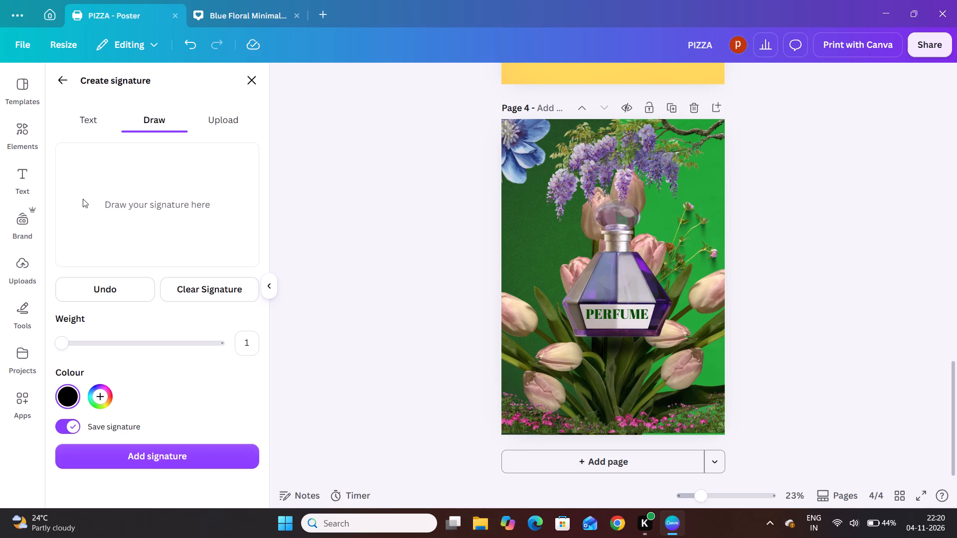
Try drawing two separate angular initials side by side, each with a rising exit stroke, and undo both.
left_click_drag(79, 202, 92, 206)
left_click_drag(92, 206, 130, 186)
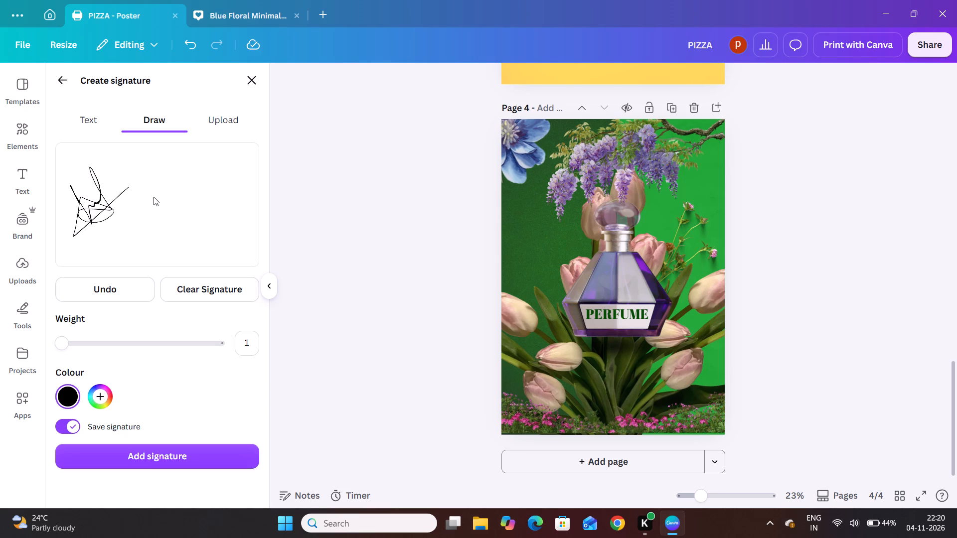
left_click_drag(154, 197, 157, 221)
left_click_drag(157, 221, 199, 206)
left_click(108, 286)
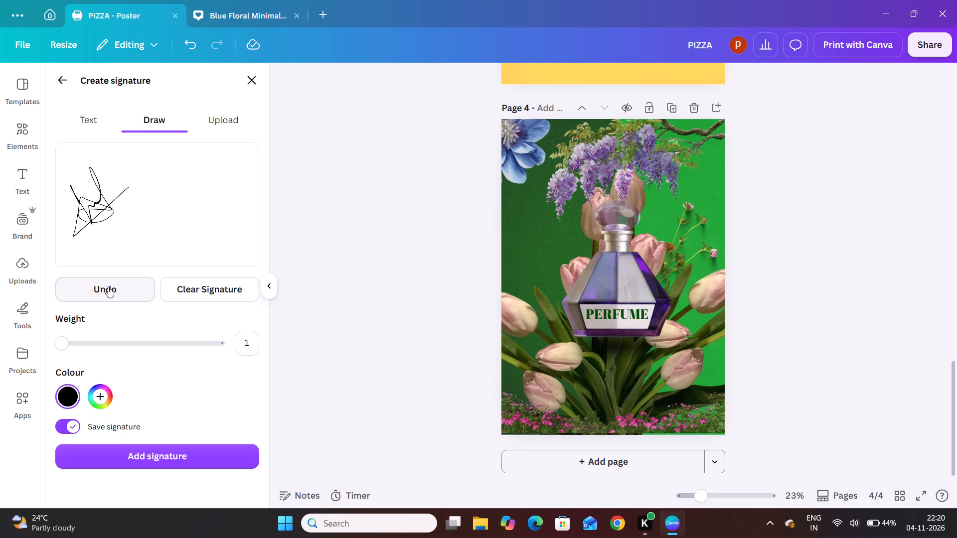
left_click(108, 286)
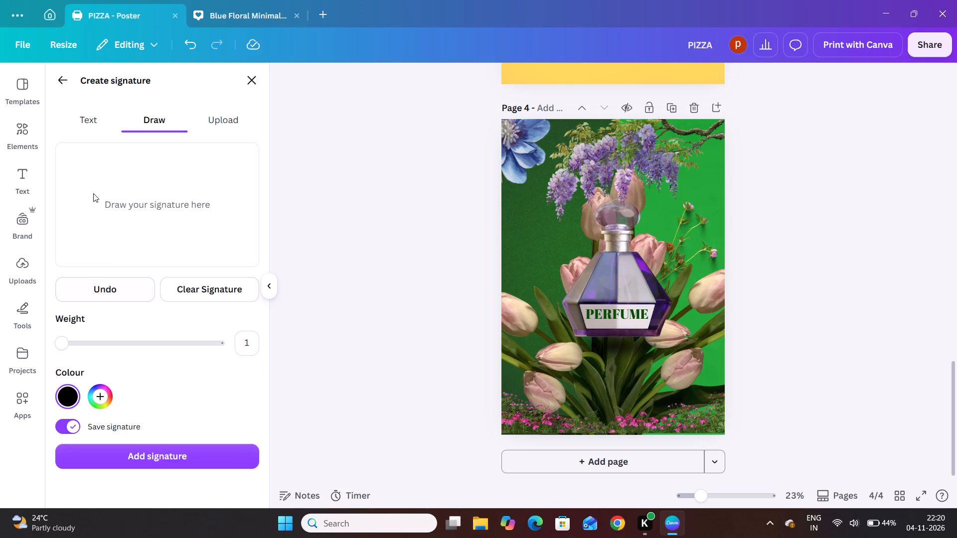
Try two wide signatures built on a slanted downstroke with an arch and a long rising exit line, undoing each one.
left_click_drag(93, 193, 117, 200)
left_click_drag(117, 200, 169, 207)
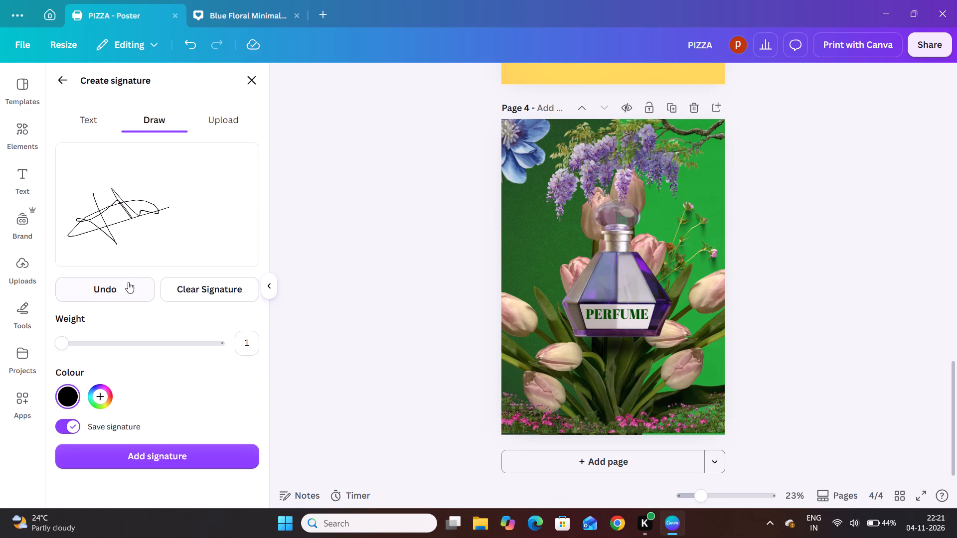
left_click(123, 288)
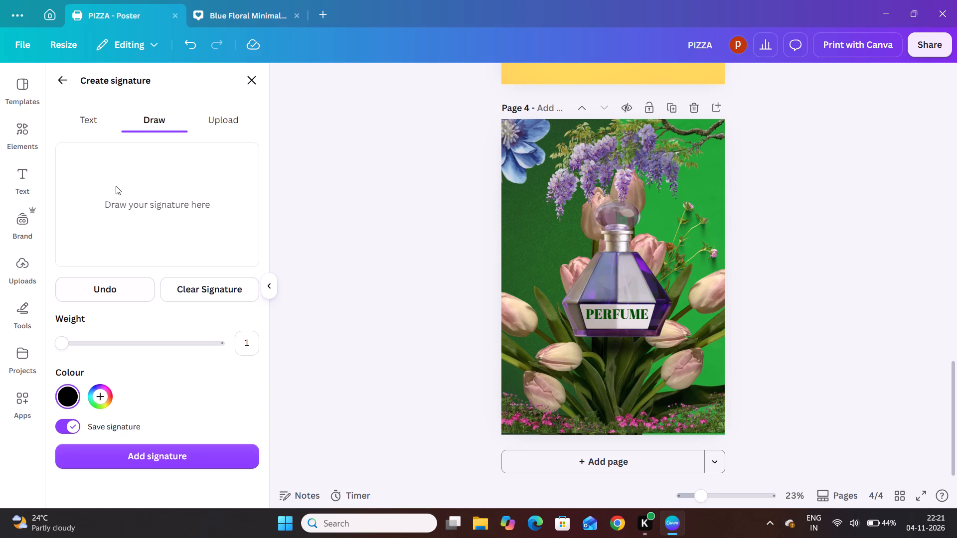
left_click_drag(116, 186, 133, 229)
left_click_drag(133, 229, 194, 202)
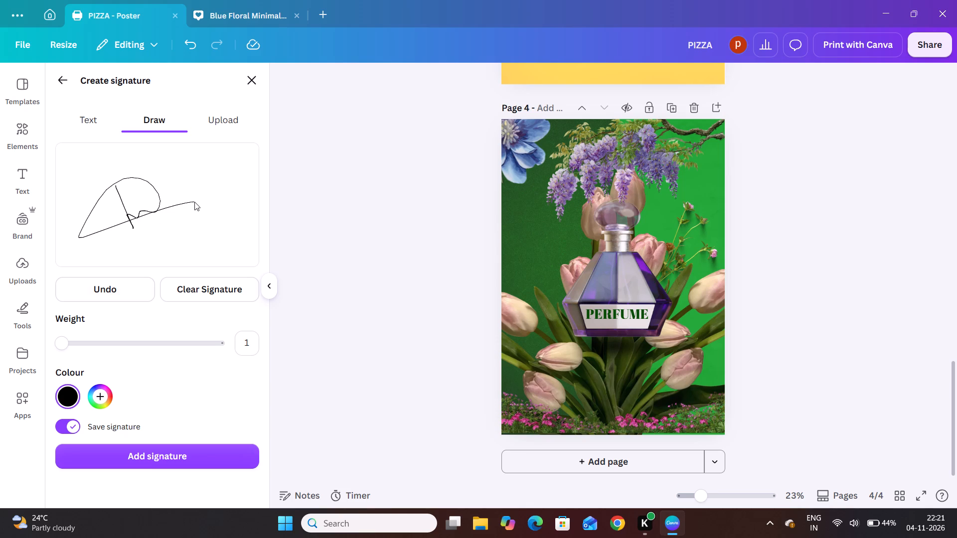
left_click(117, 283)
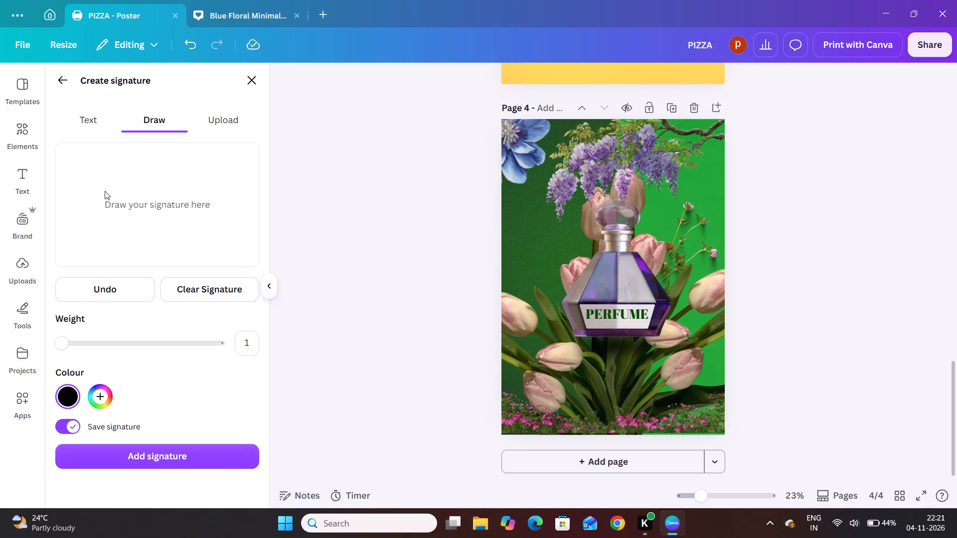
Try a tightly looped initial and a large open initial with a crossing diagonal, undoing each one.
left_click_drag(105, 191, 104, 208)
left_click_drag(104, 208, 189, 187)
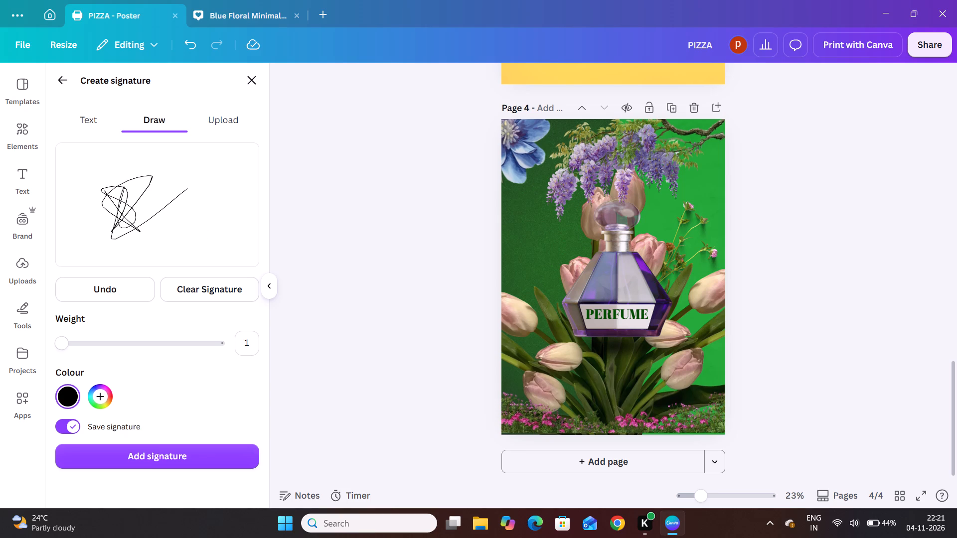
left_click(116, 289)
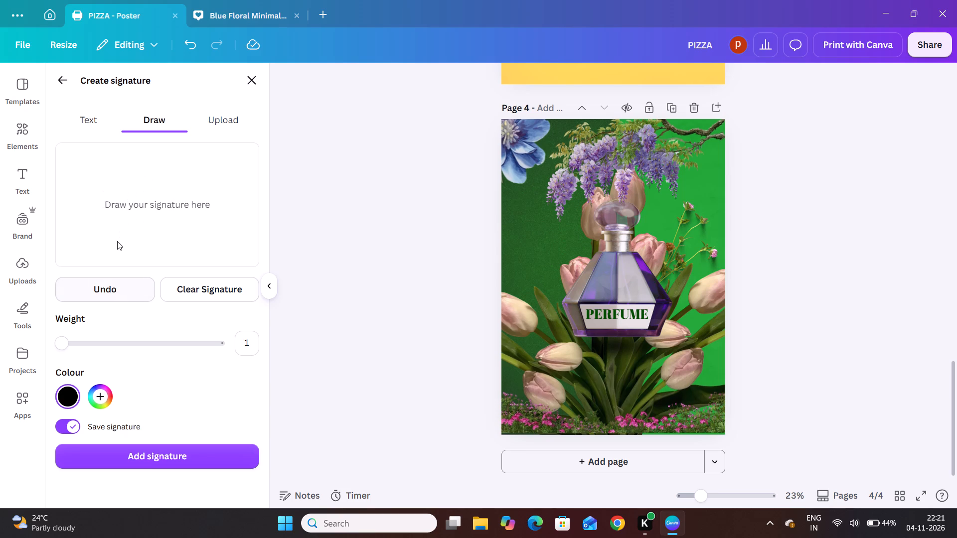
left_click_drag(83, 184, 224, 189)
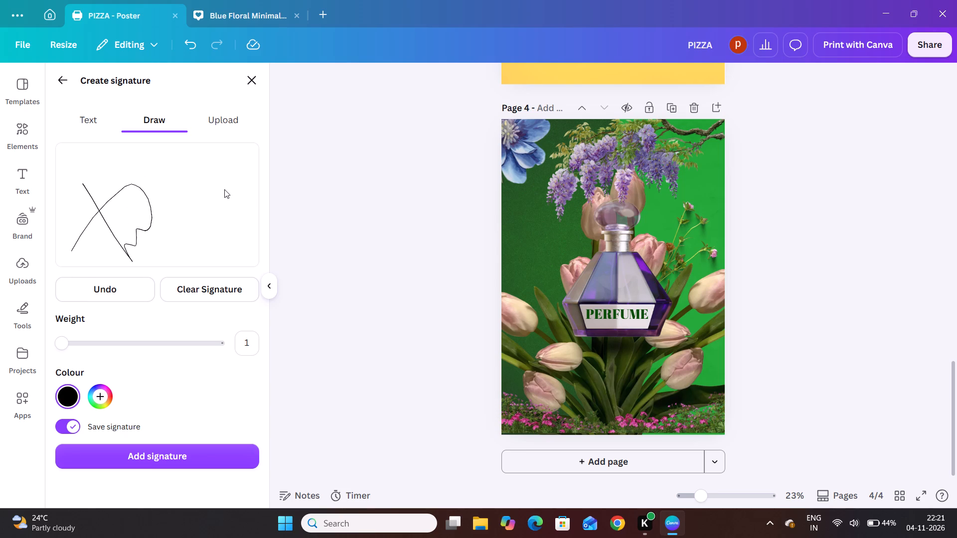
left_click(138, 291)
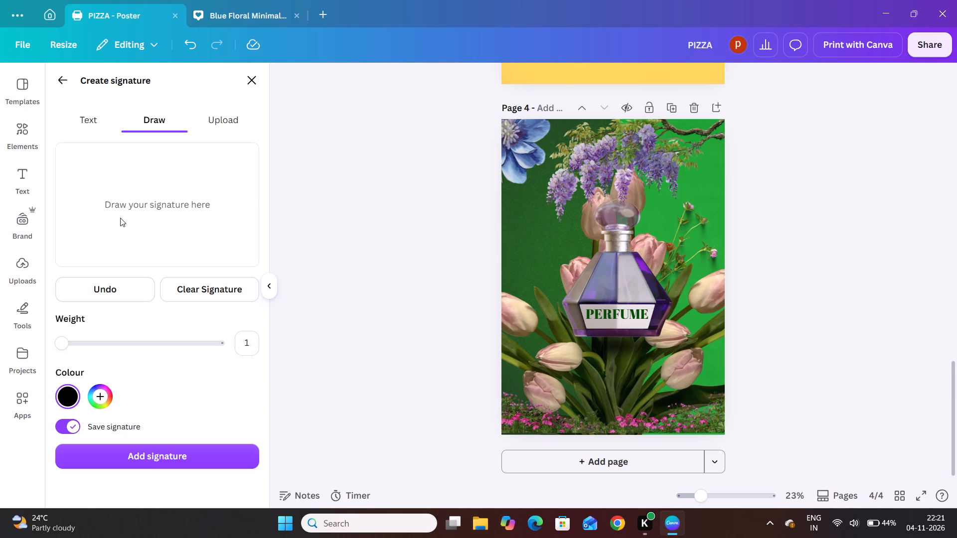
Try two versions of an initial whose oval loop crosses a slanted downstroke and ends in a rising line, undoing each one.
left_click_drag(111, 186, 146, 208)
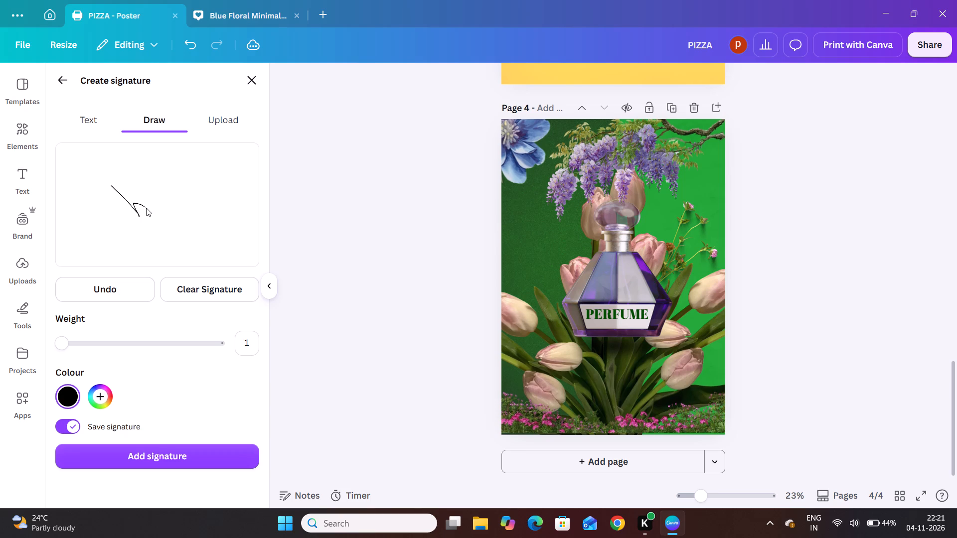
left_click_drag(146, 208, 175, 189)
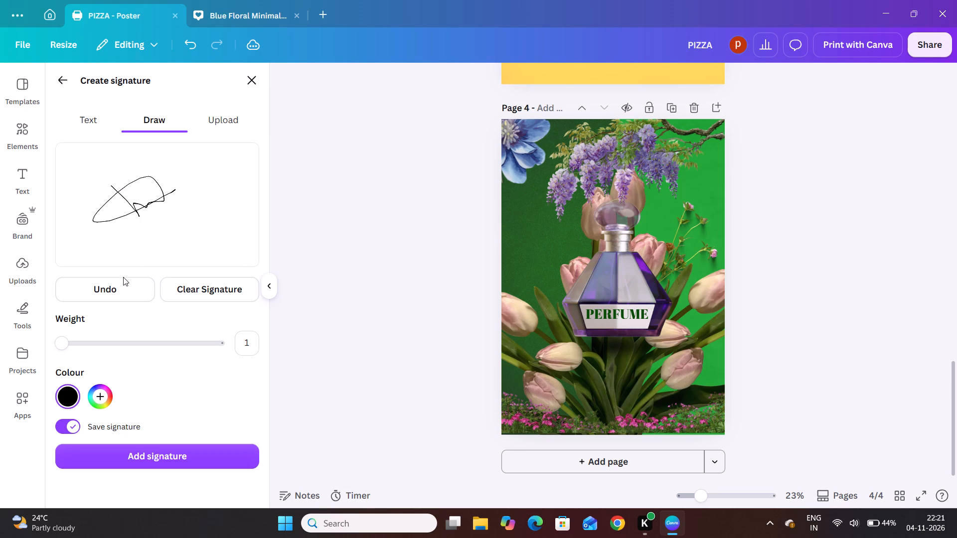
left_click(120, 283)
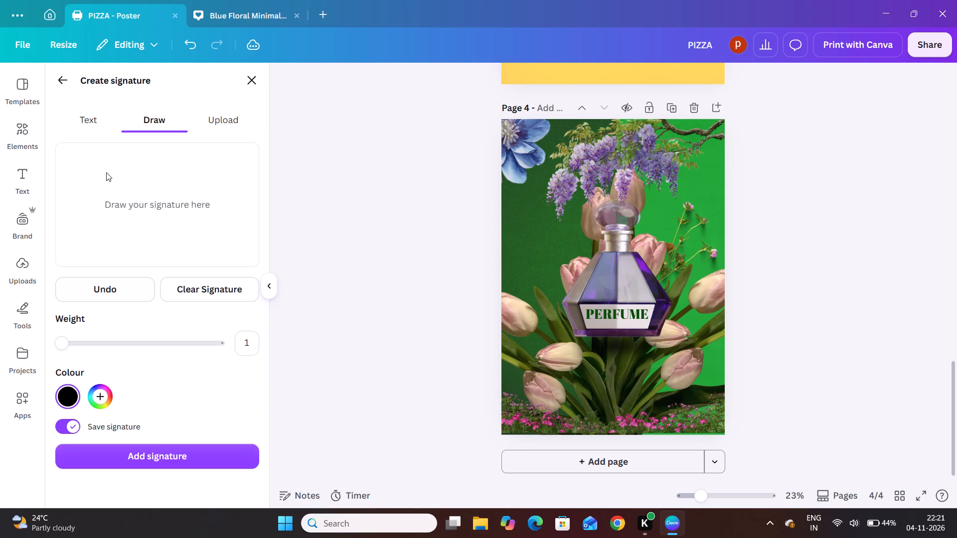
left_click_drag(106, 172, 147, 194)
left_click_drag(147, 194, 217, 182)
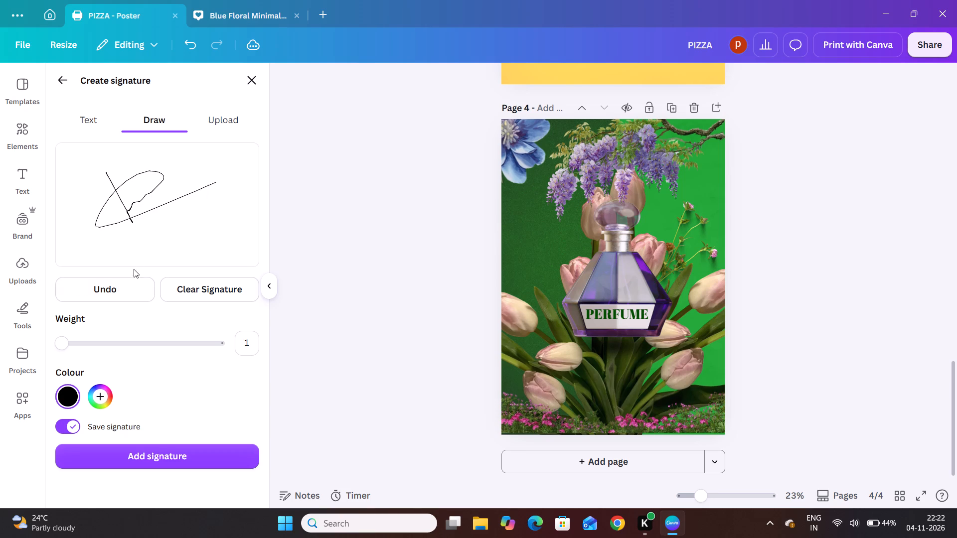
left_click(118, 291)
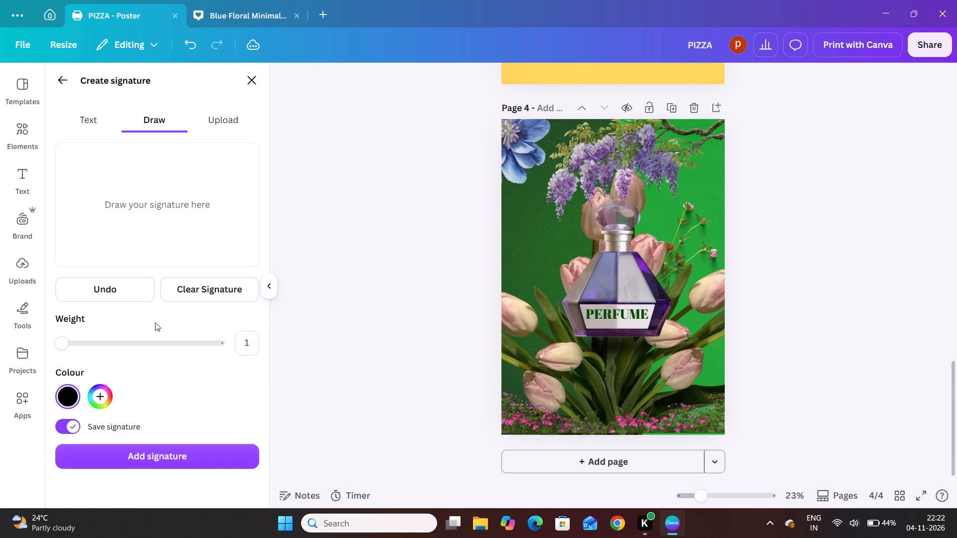
Set the signature's stroke weight to 2.
left_click(77, 349)
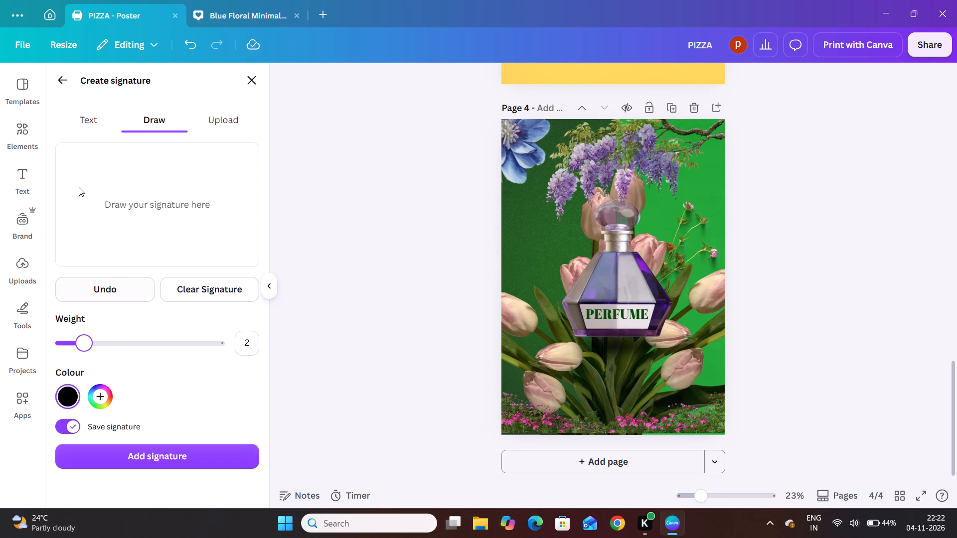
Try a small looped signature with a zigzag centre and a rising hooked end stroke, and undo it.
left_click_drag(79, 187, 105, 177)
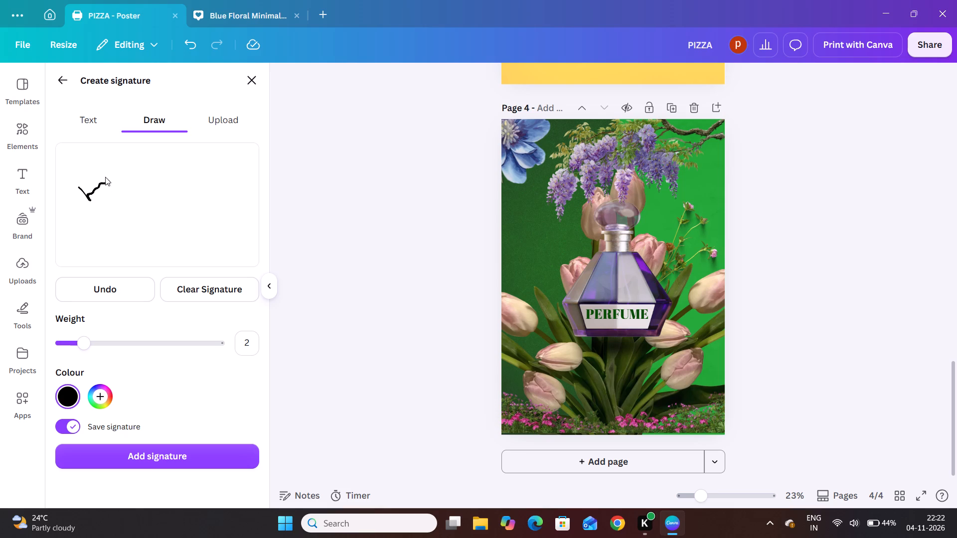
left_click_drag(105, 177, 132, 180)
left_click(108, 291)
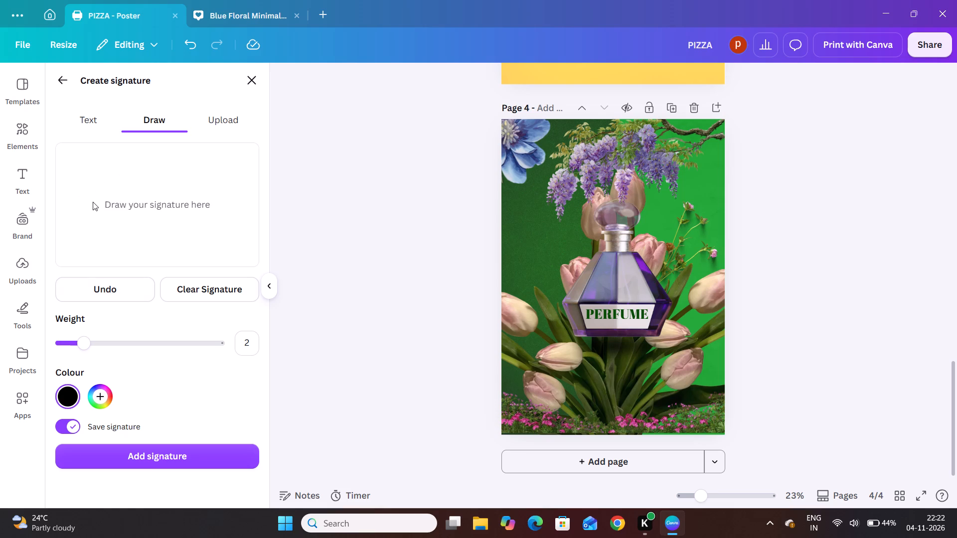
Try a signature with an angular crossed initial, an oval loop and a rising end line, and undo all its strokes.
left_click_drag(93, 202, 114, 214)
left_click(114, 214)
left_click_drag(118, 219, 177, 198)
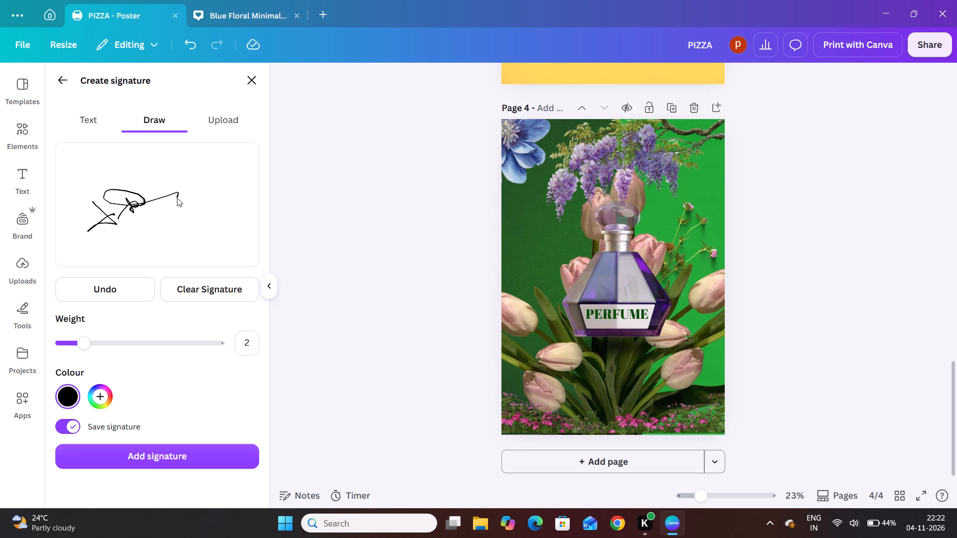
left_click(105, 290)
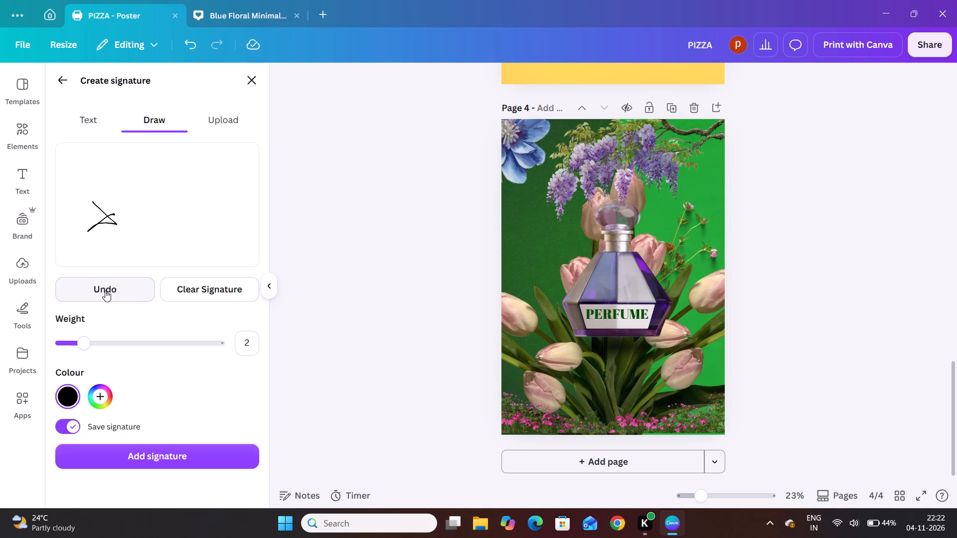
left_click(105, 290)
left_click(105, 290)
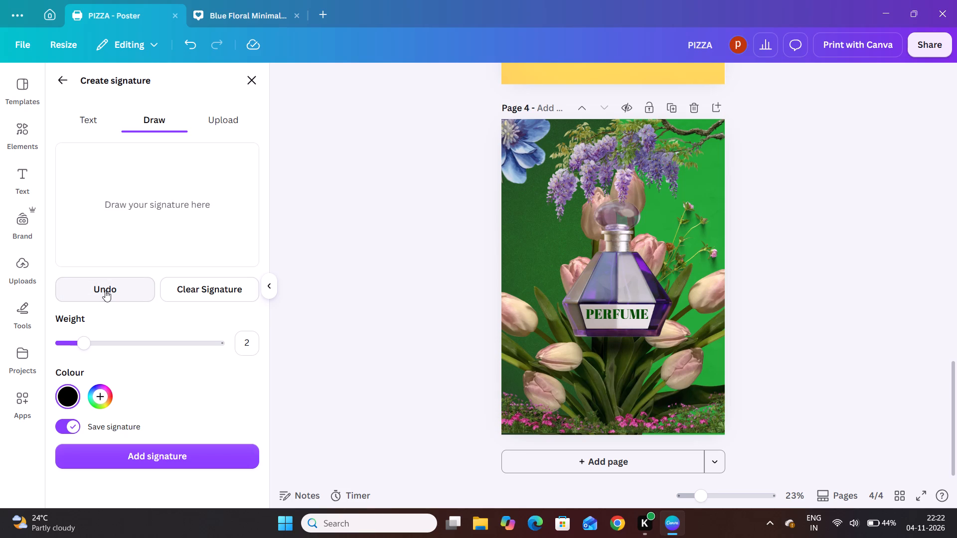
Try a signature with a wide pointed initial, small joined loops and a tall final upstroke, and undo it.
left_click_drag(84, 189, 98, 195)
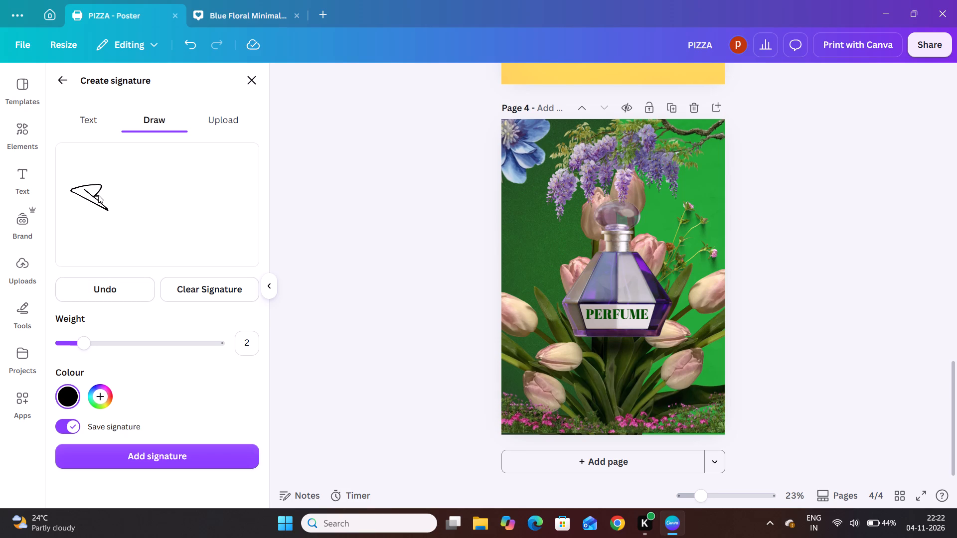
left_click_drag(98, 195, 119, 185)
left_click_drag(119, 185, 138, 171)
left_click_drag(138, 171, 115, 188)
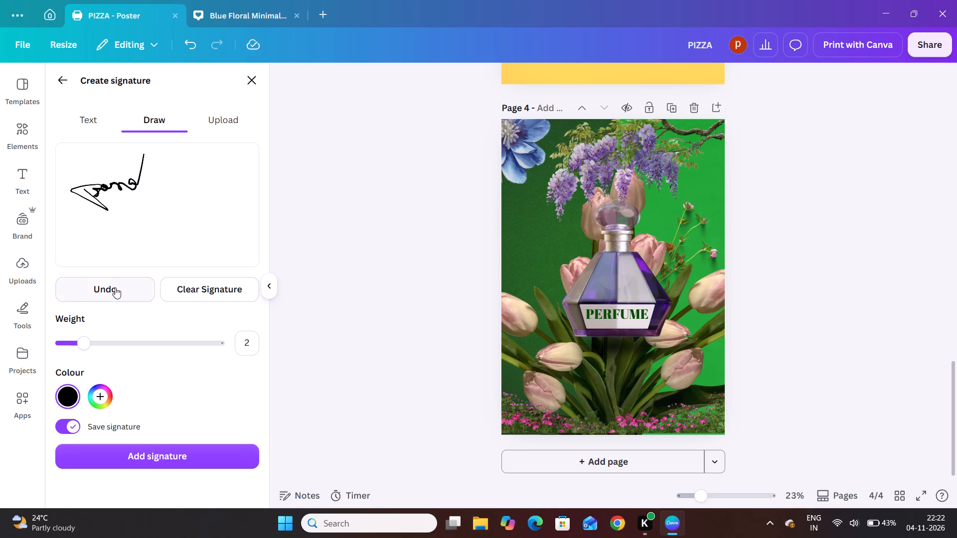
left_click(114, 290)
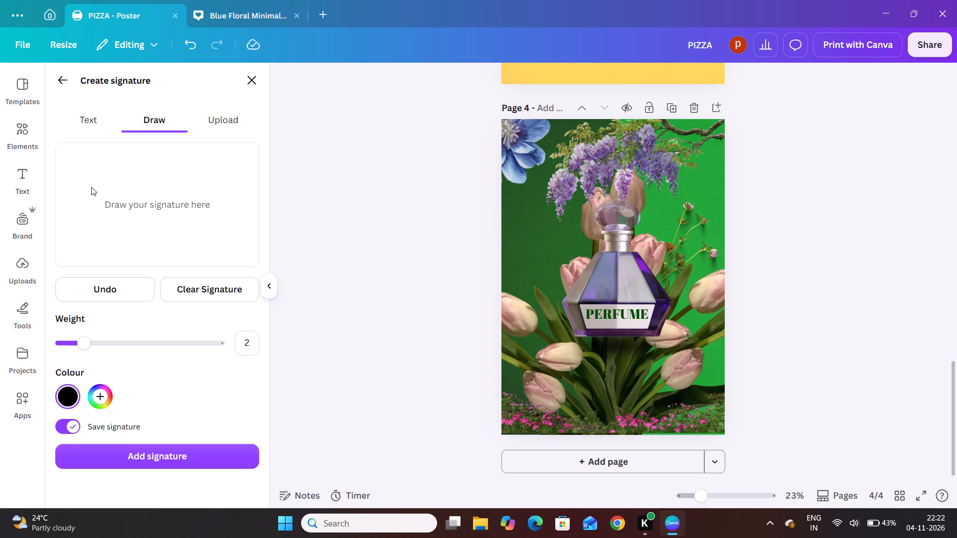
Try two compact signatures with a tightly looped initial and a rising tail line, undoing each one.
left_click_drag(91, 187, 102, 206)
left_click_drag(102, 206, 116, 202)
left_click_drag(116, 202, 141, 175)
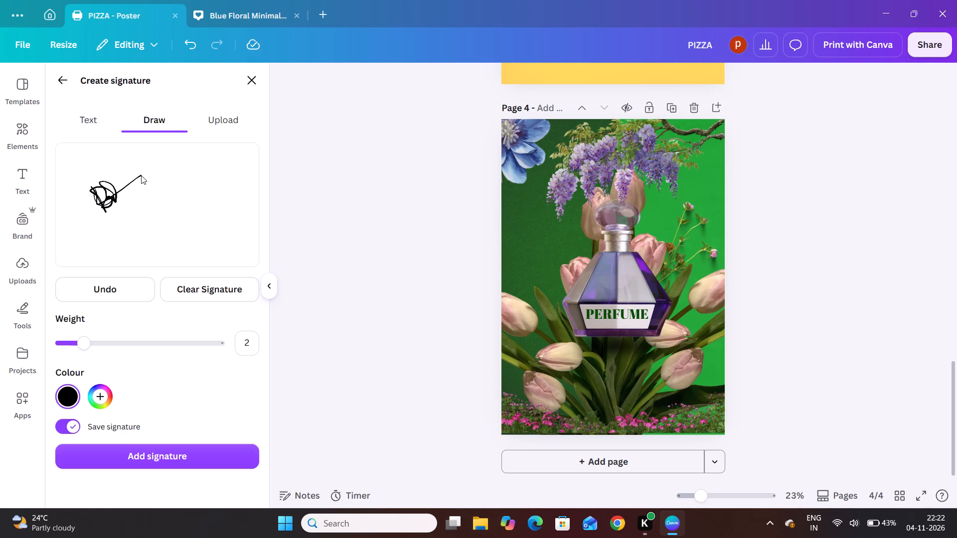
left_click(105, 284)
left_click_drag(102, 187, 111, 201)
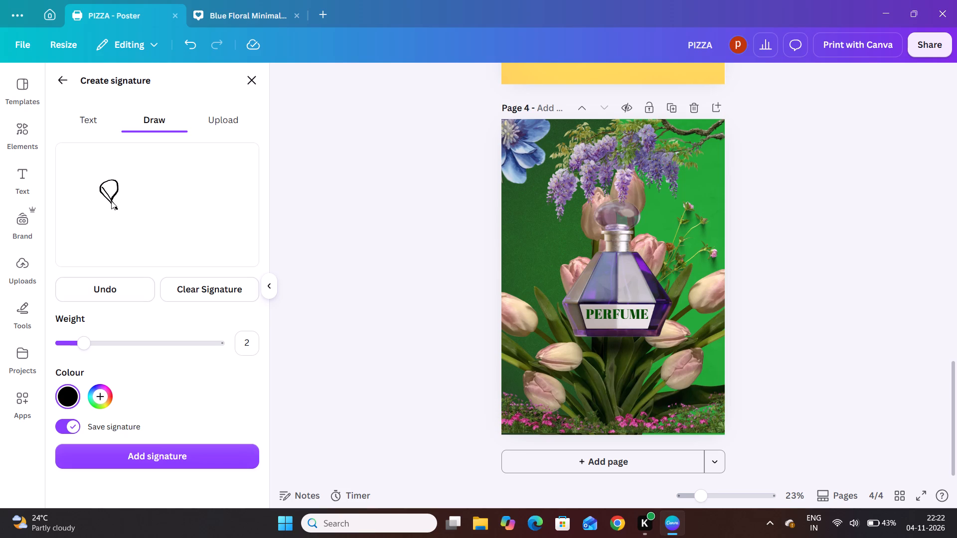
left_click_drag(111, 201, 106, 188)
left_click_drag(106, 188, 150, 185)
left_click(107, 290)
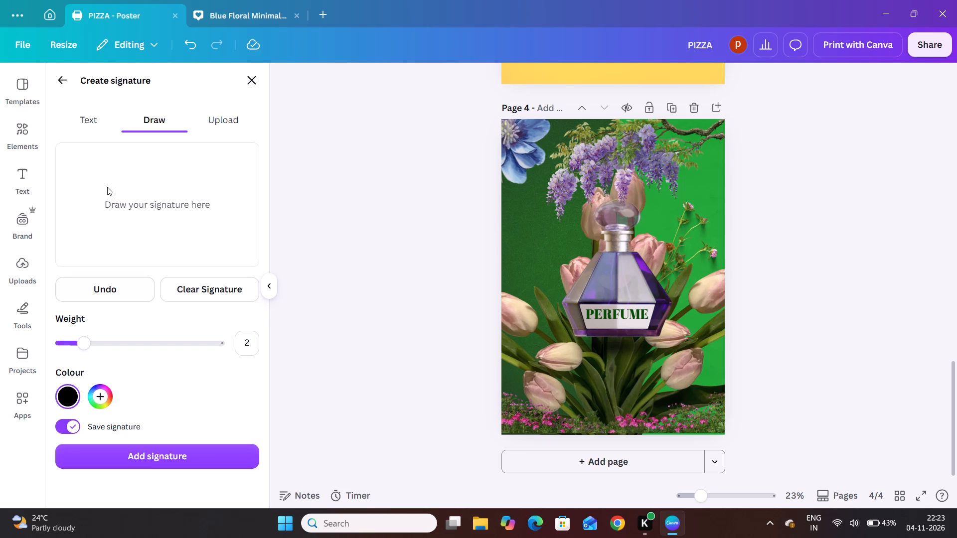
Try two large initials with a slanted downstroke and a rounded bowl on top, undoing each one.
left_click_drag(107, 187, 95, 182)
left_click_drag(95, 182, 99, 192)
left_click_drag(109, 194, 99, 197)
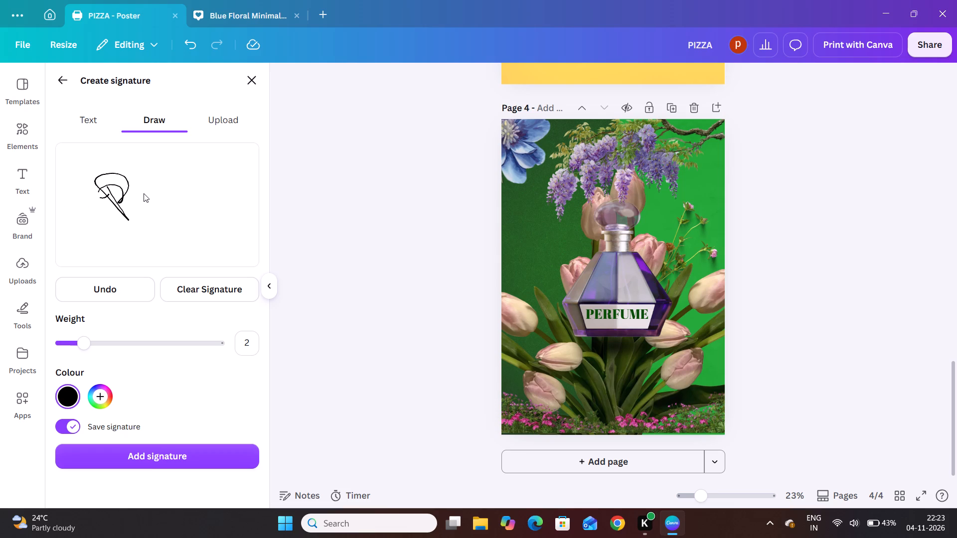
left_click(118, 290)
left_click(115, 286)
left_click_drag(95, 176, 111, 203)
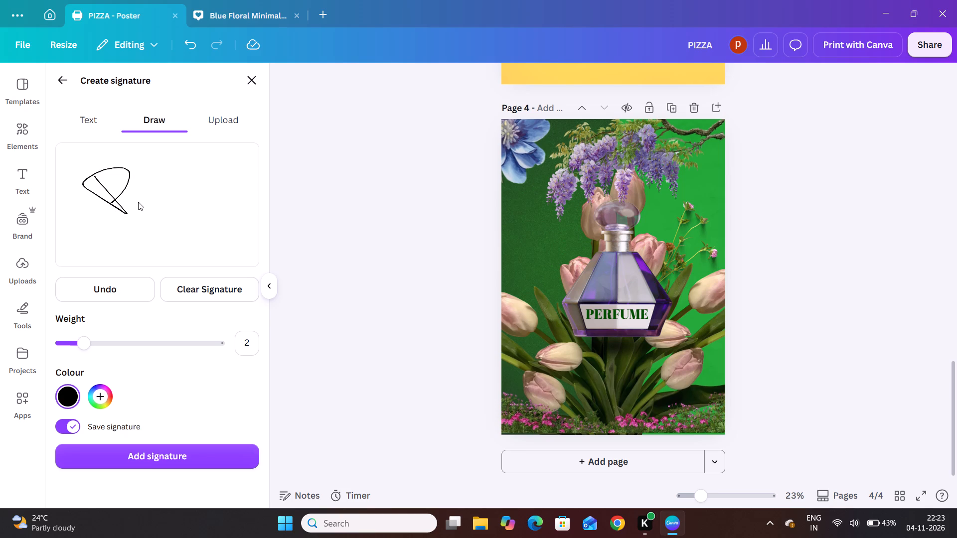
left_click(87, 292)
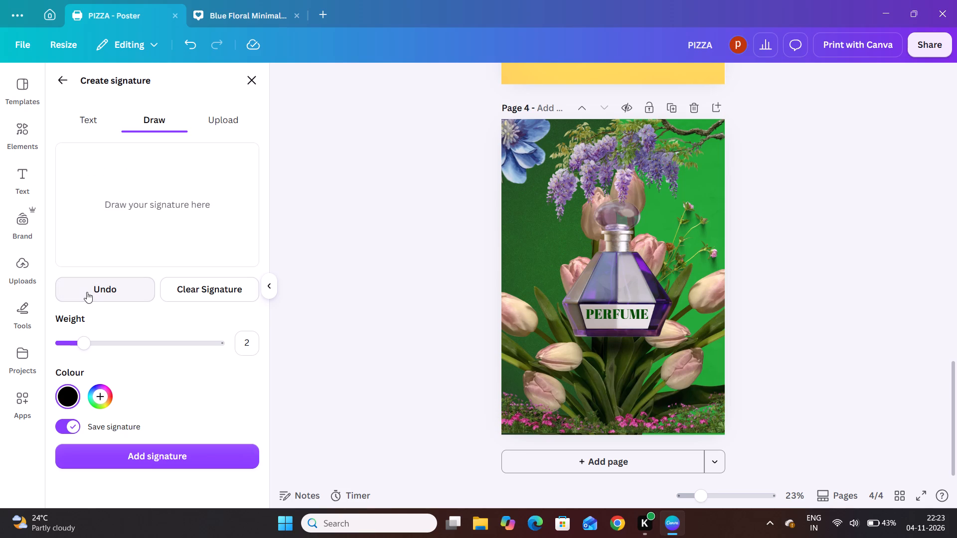
Switch the signature creation from drawing to typed text.
left_click(89, 121)
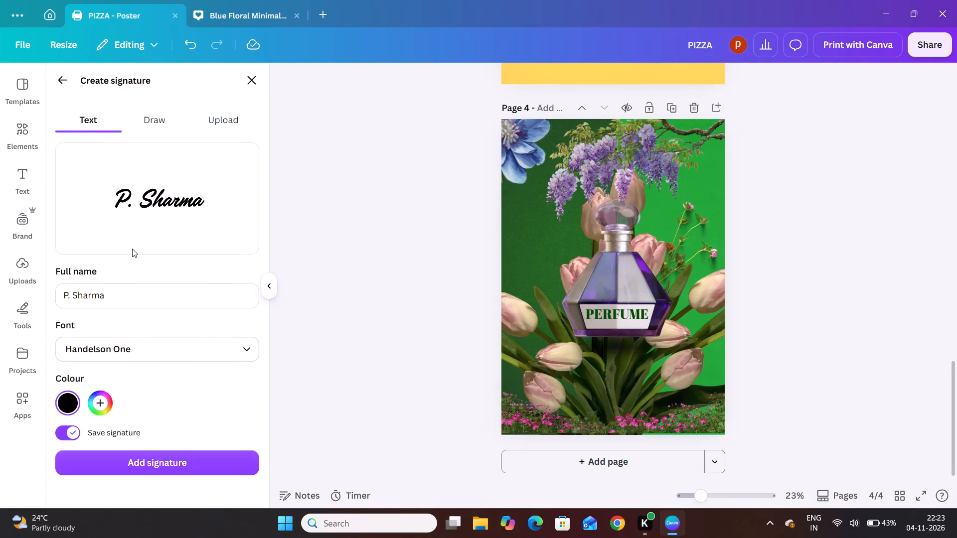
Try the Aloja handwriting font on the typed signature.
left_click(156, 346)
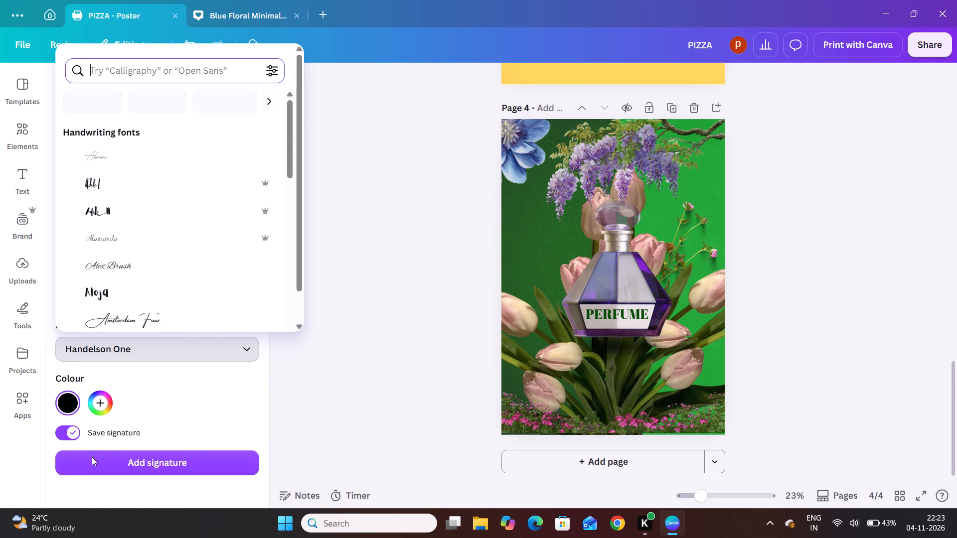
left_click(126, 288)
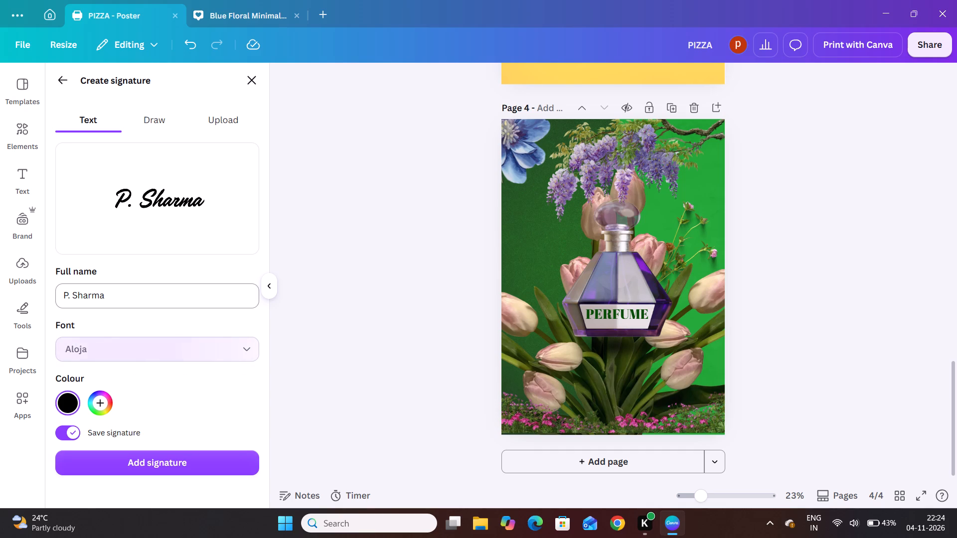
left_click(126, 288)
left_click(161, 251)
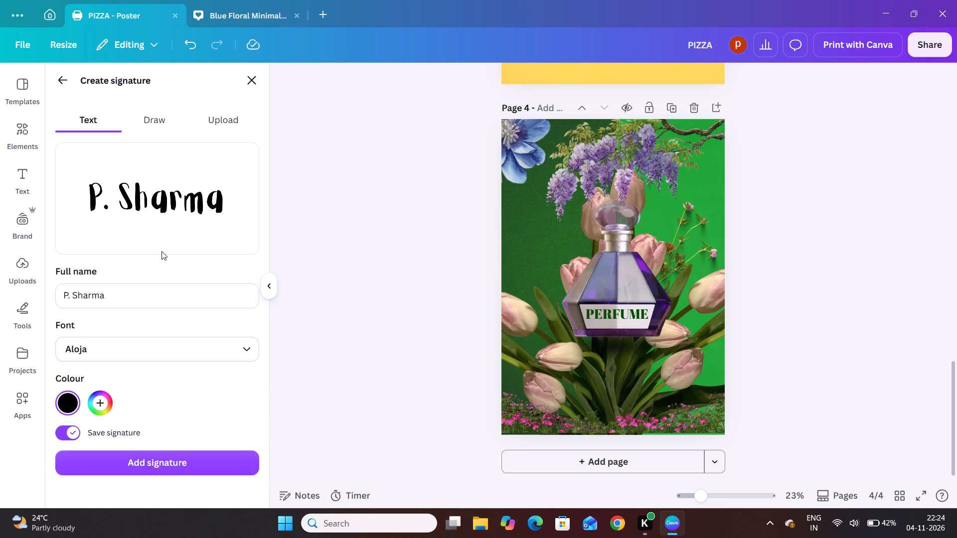
Set the typed signature's font to Amsterdam Four.
left_click(175, 357)
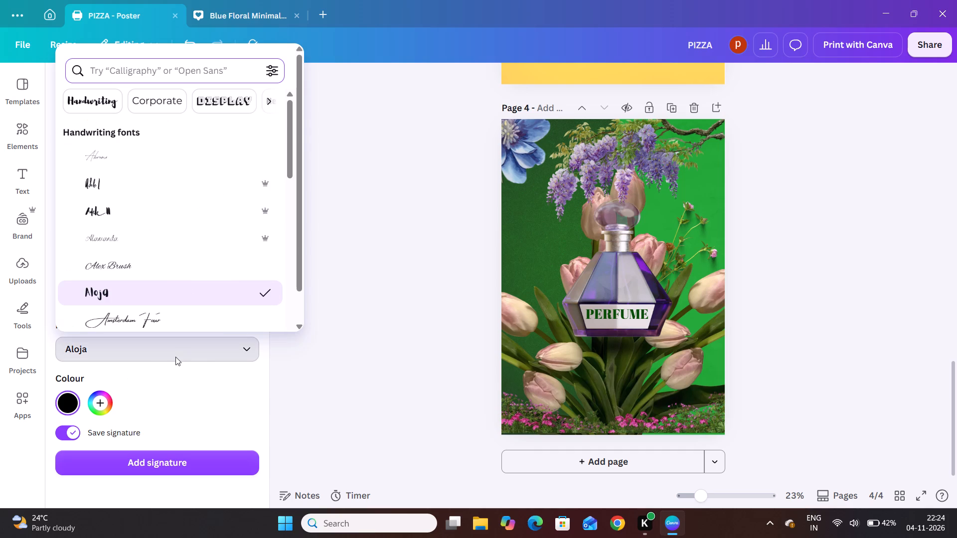
scroll(168, 270, "down", 1)
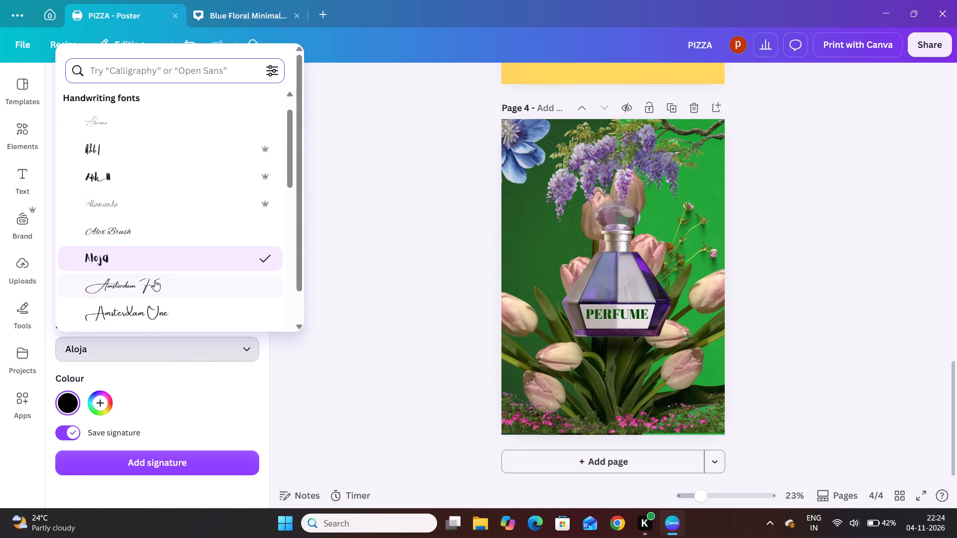
left_click(154, 282)
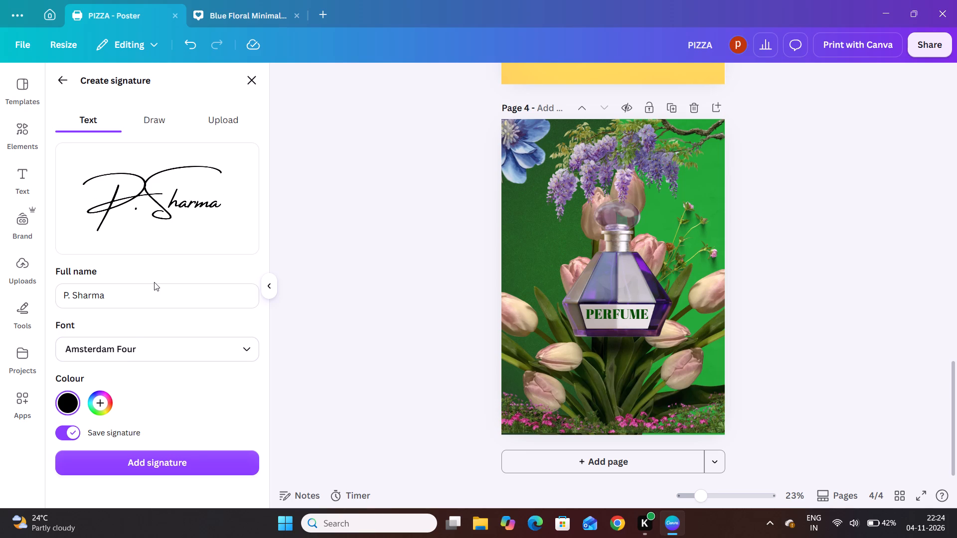
Capture a rectangular screenshot of the signature preview with the Snipping Tool.
key("Print")
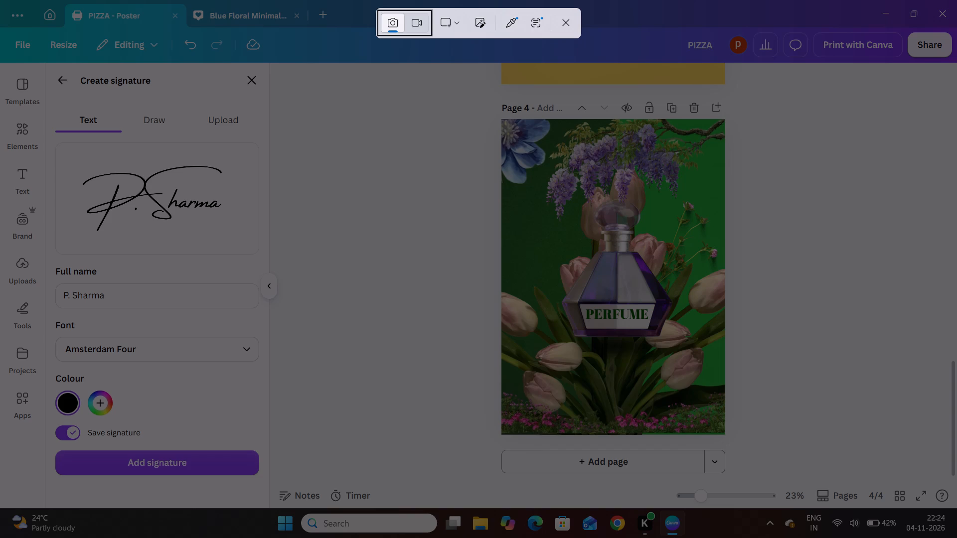
left_click_drag(65, 146, 185, 241)
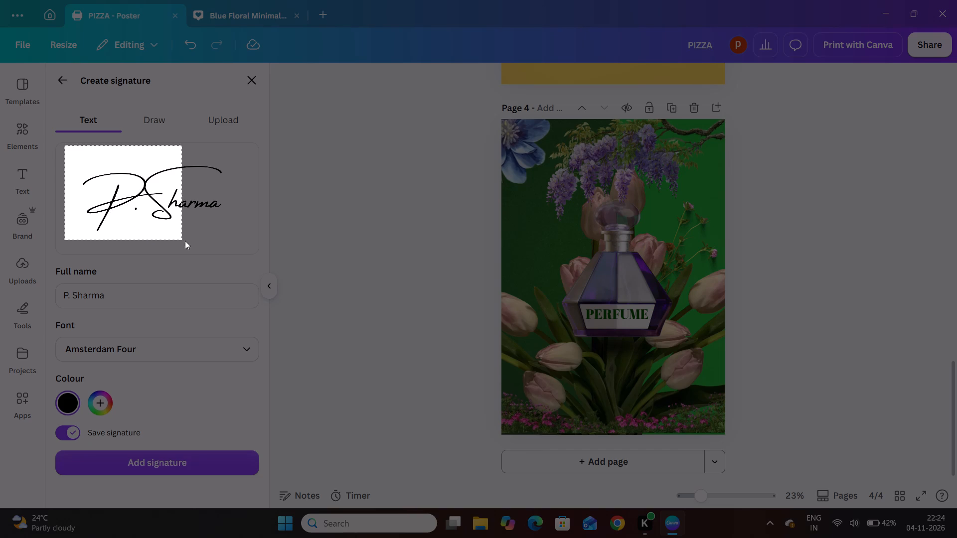
left_click_drag(185, 241, 250, 247)
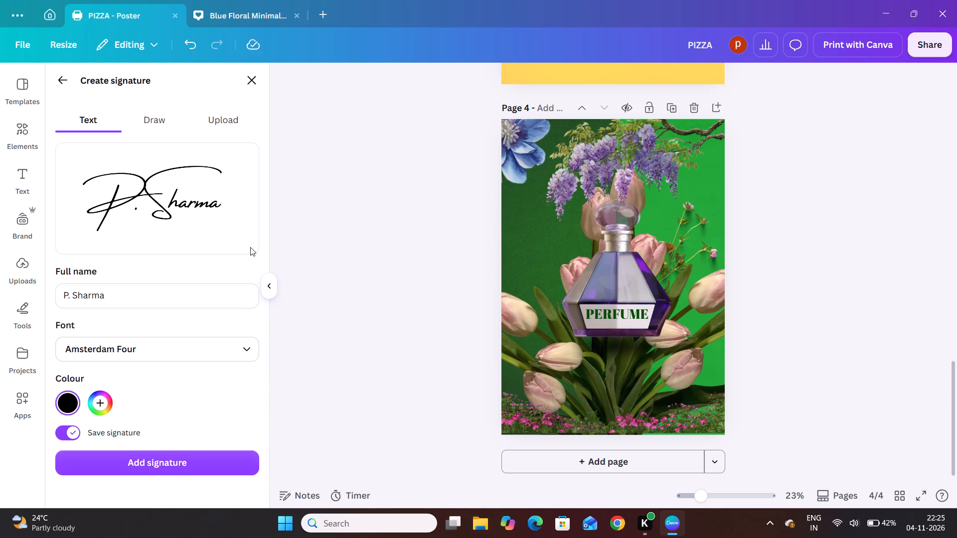
left_click(250, 247)
Add the typed Amsterdam Four signature in black to page 4.
left_click(162, 456)
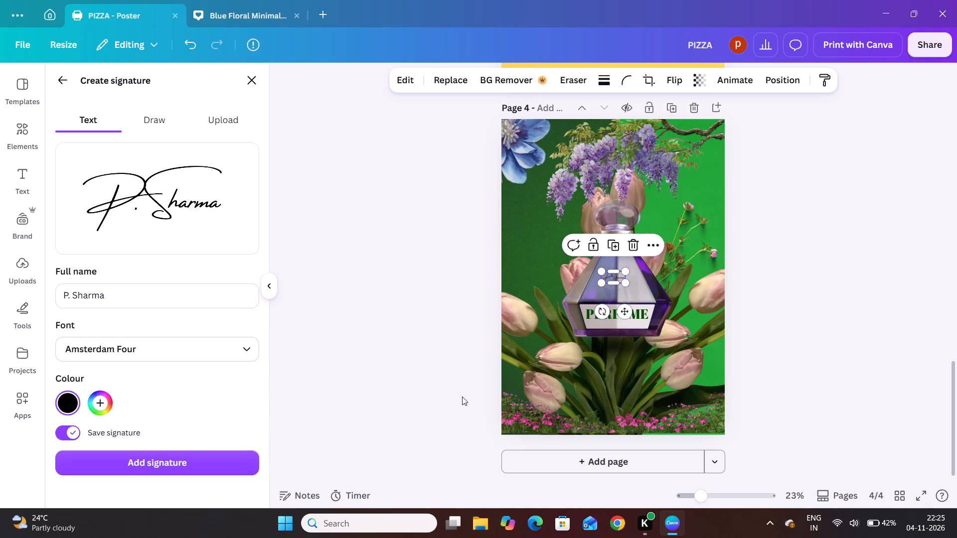
Enlarge and stretch the signature across the perfume bottle on page 4 to about 12 cm high.
left_click_drag(602, 272, 543, 218)
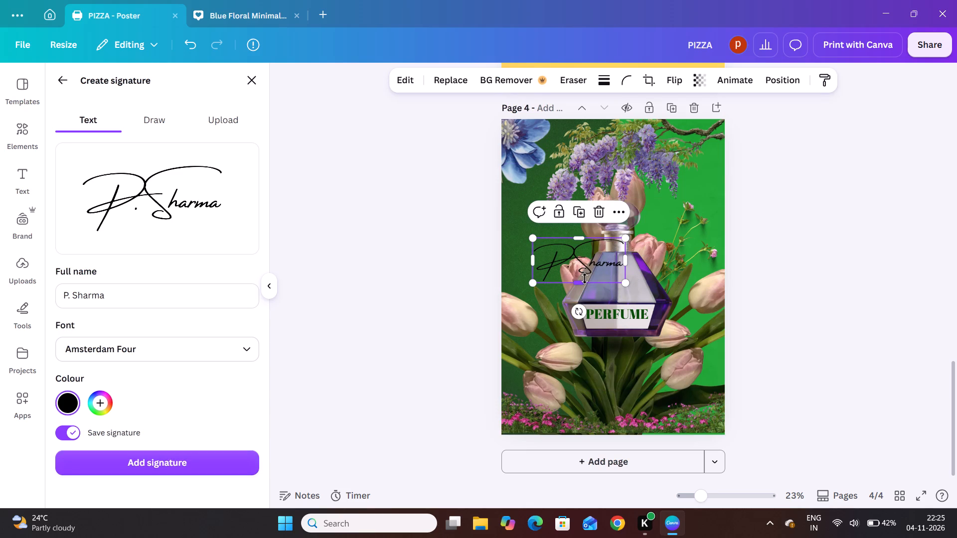
left_click_drag(585, 278, 629, 272)
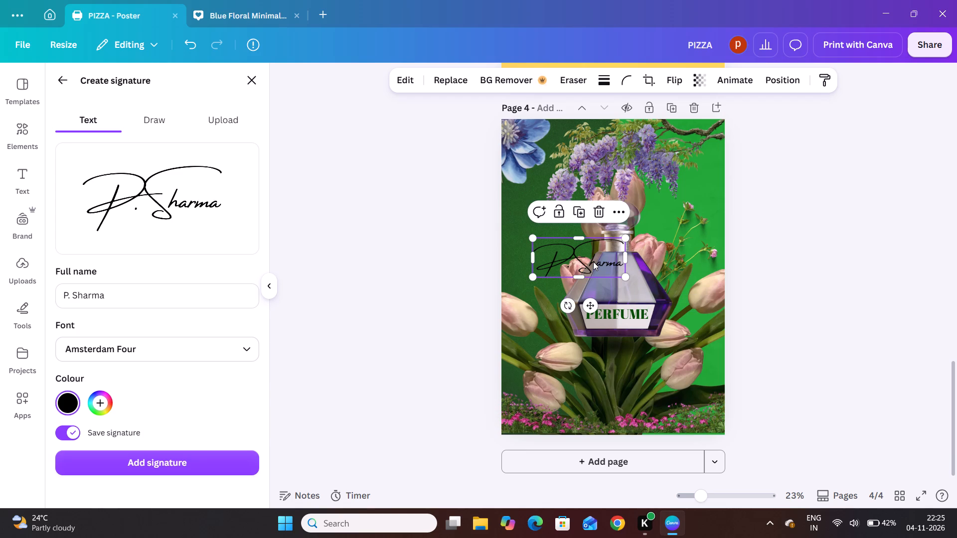
left_click_drag(581, 275, 580, 284)
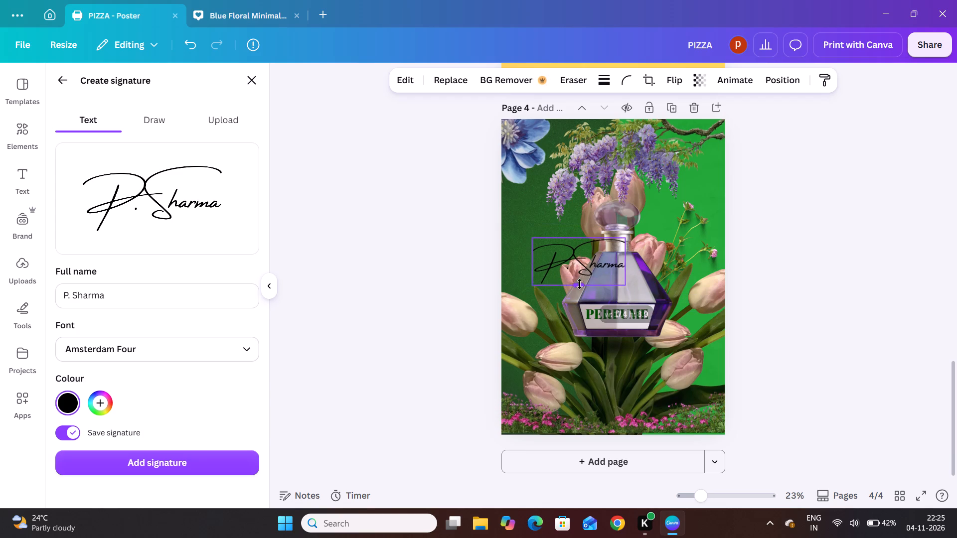
left_click_drag(580, 284, 580, 284)
left_click_drag(625, 268, 661, 263)
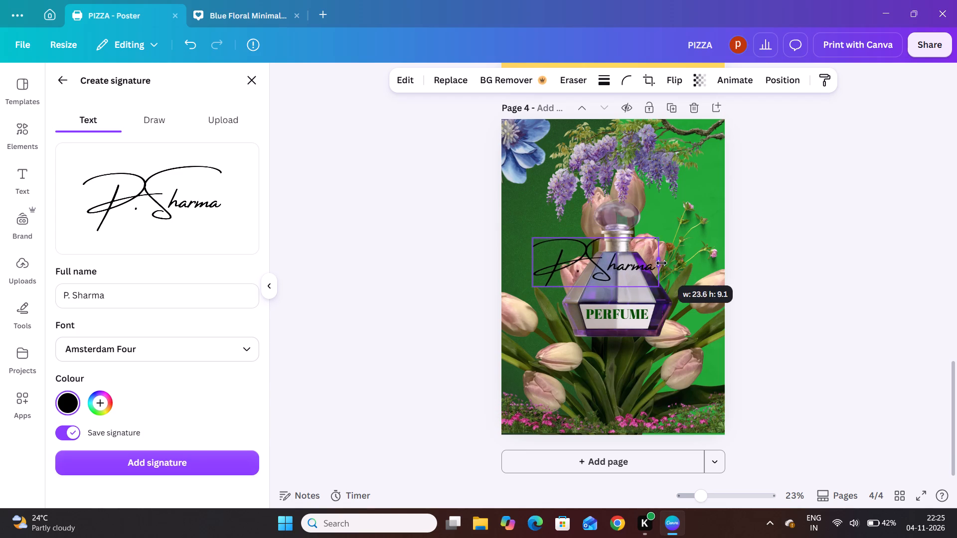
left_click_drag(661, 263, 662, 263)
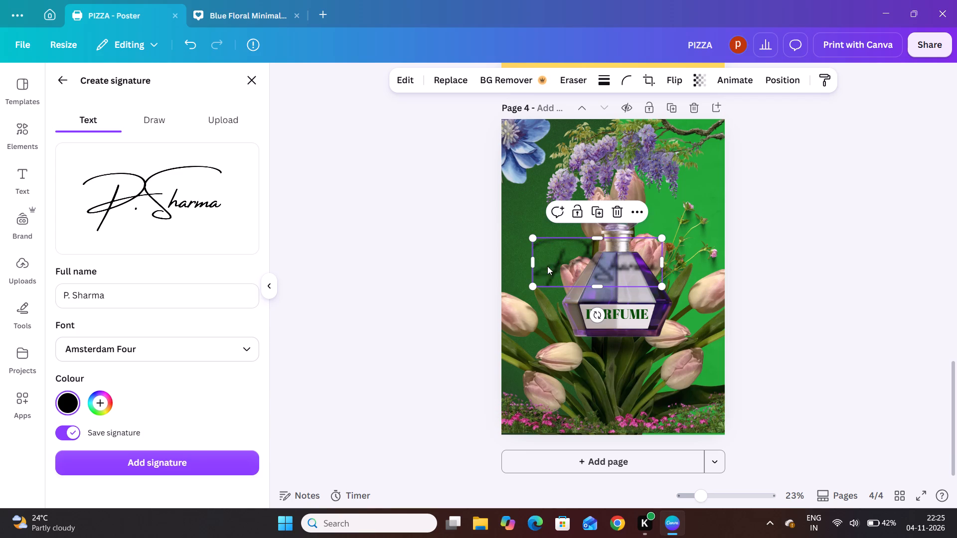
left_click_drag(532, 265, 525, 266)
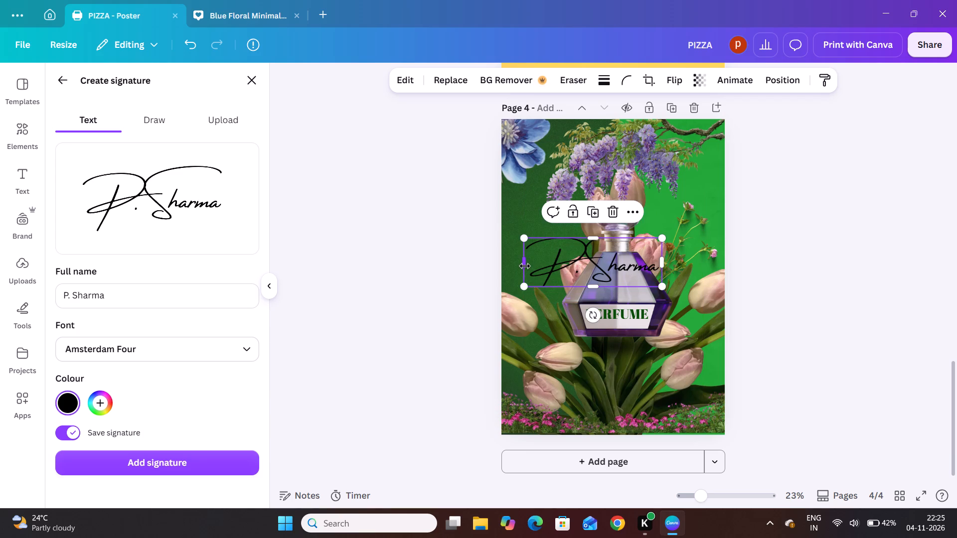
left_click_drag(593, 240, 593, 239)
left_click_drag(593, 239, 598, 226)
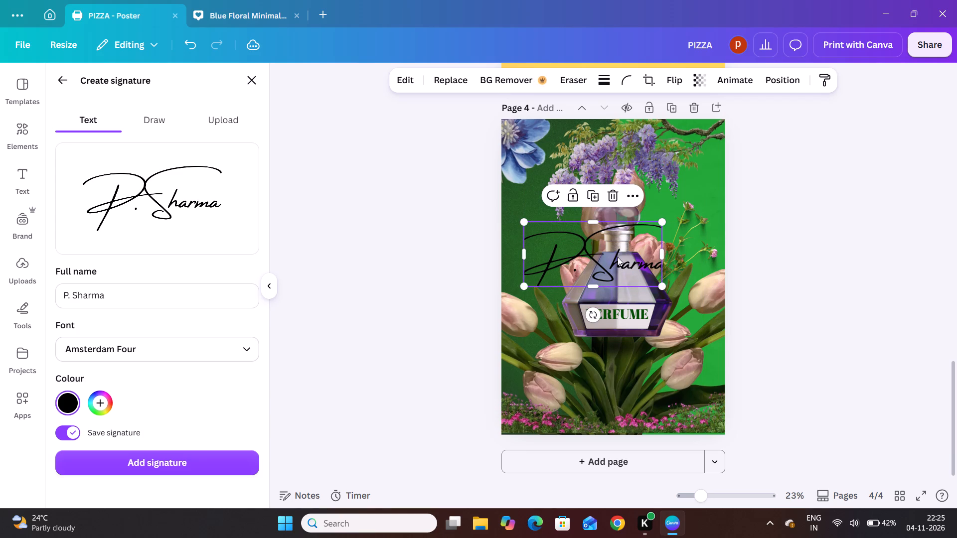
left_click_drag(661, 256, 665, 256)
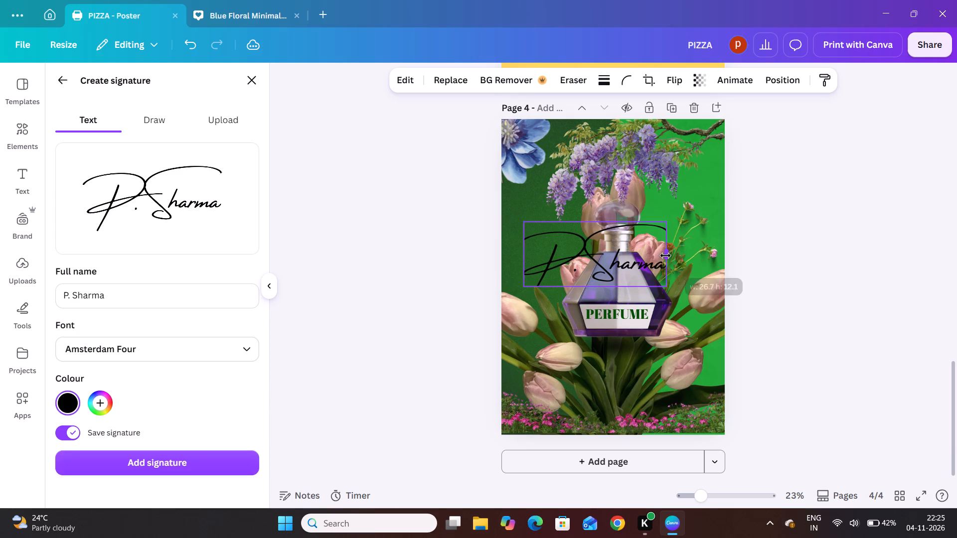
left_click_drag(665, 256, 667, 257)
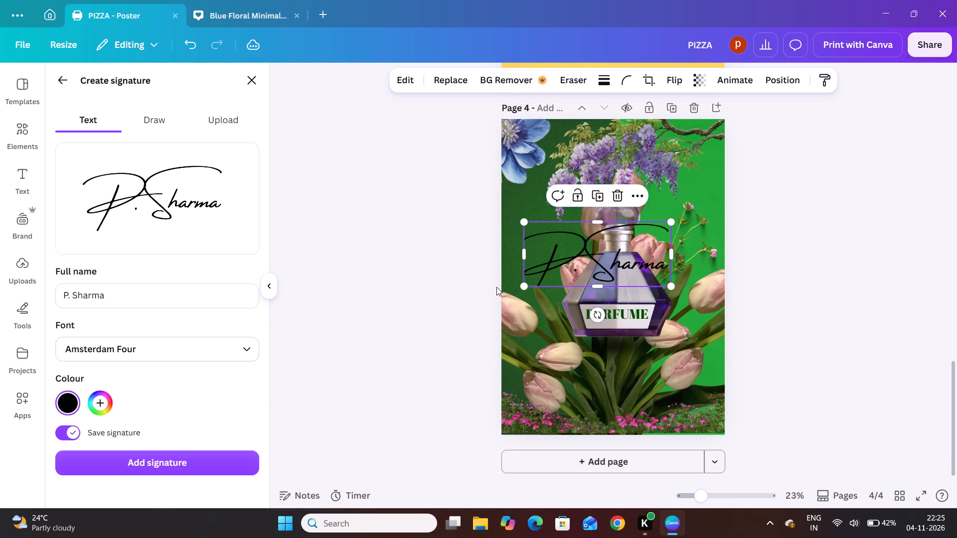
left_click_drag(523, 254, 510, 257)
left_click(459, 284)
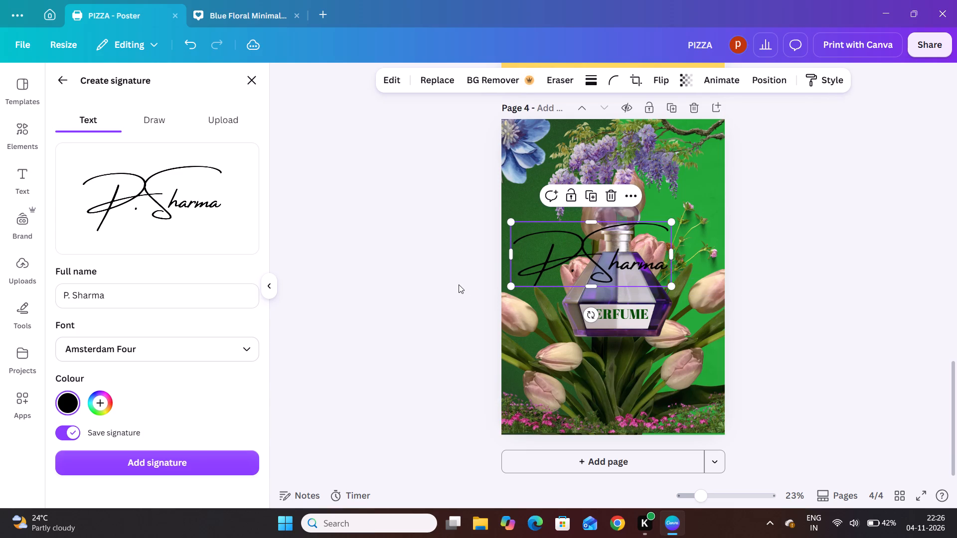
Rotate the signature so it slopes upward to the right, and place it across the bottle above the PERFUME label.
left_click(616, 243)
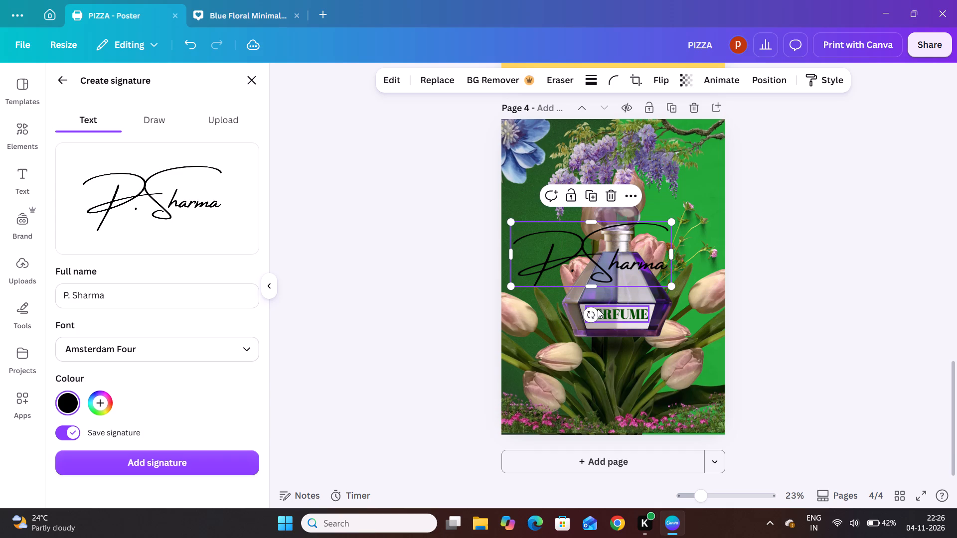
left_click_drag(592, 313, 610, 320)
left_click_drag(599, 267, 611, 277)
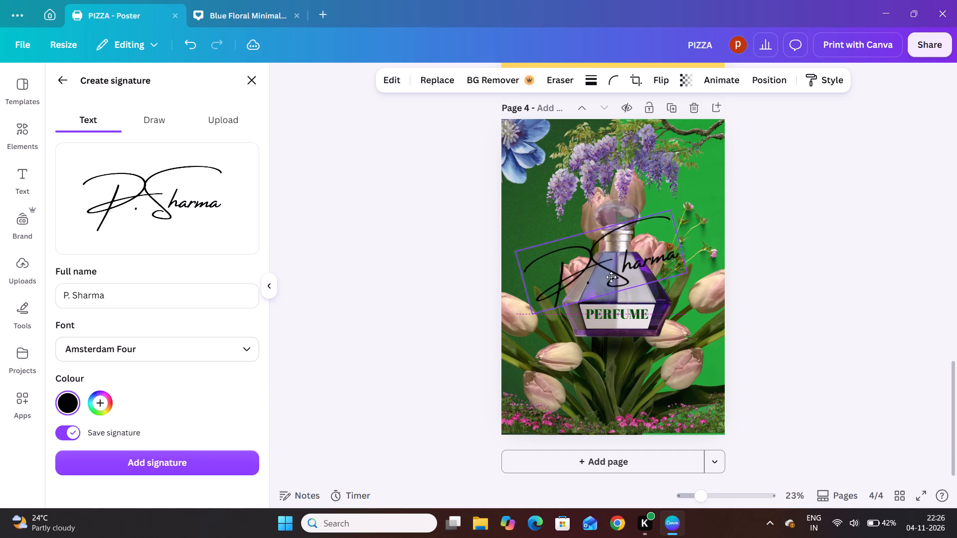
left_click_drag(611, 277, 612, 282)
left_click(415, 288)
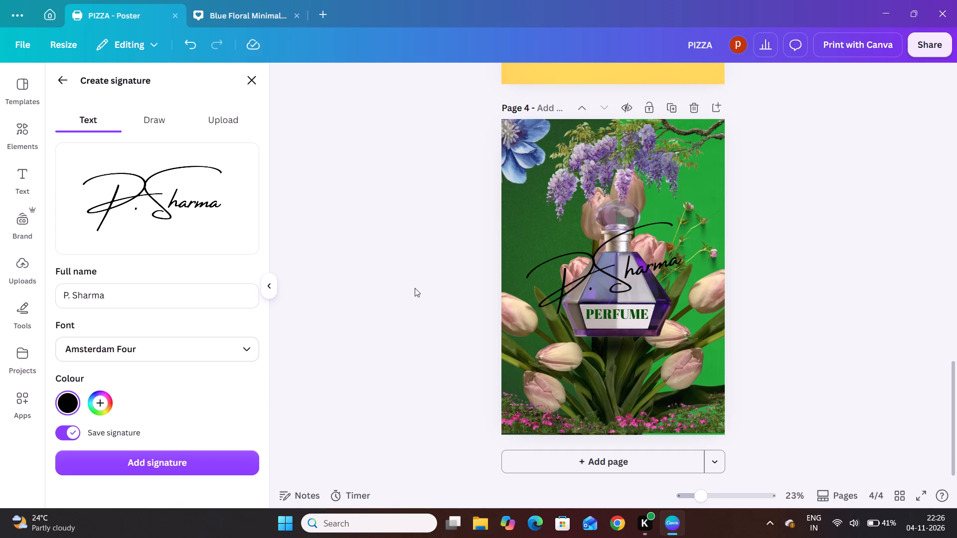
Move the tilted signature up over the hanging purple flowers at the top of page 4.
left_click_drag(668, 259, 658, 287)
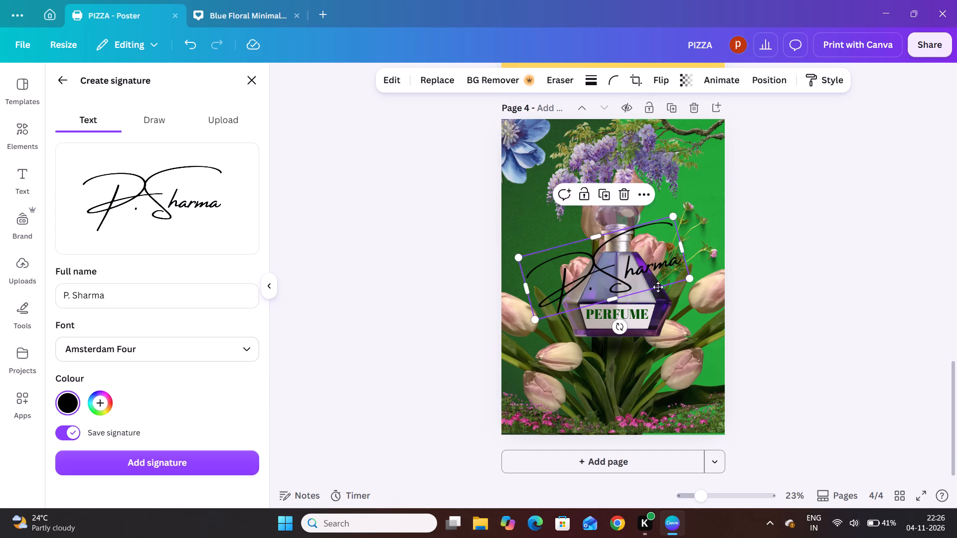
left_click_drag(658, 287, 649, 239)
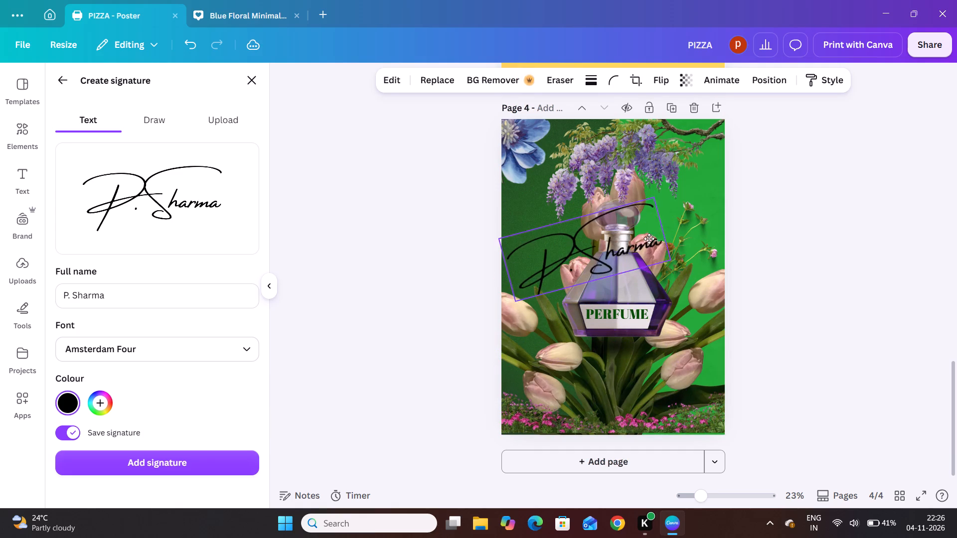
left_click_drag(649, 239, 682, 156)
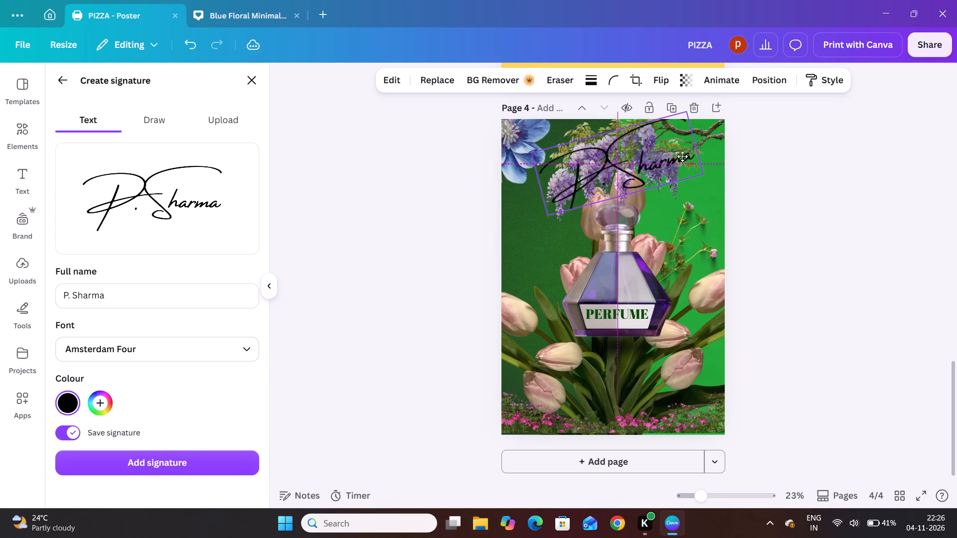
left_click_drag(682, 156, 678, 161)
left_click(422, 254)
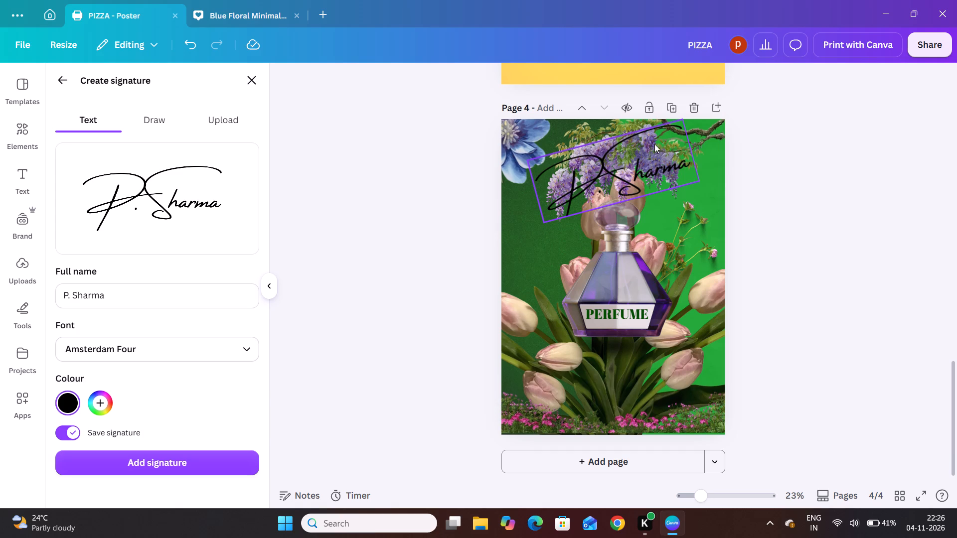
Set the transparency of the hanging purple flower branch on page 4 to 72.
left_click(709, 144)
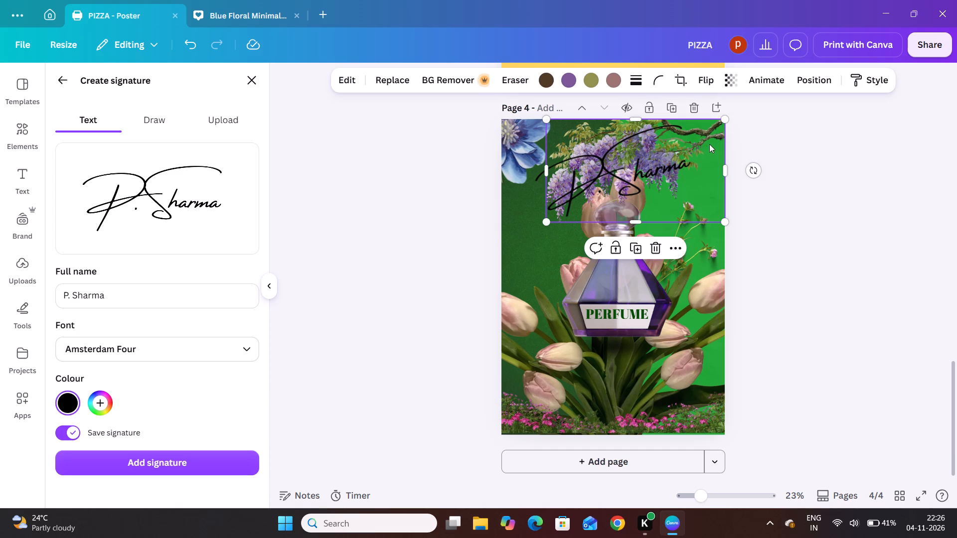
left_click(736, 79)
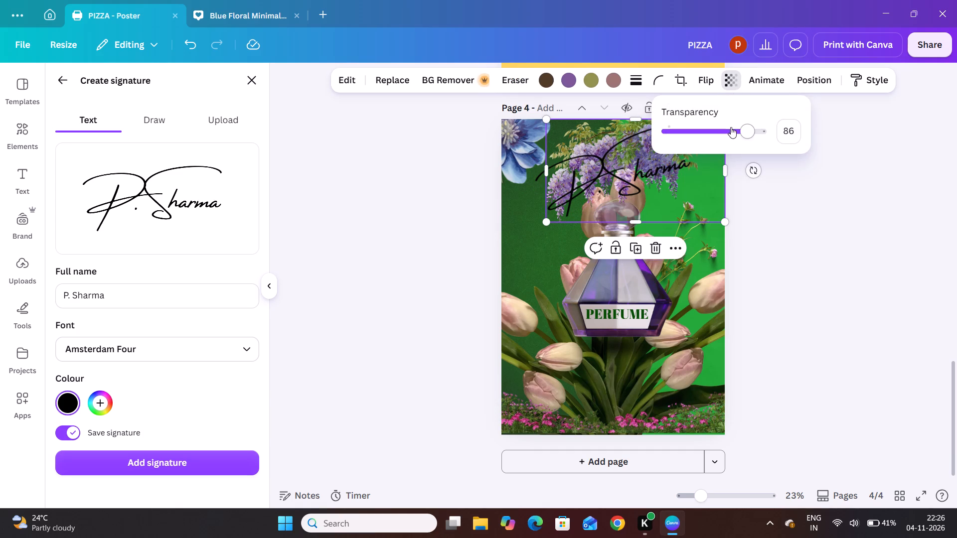
left_click(735, 130)
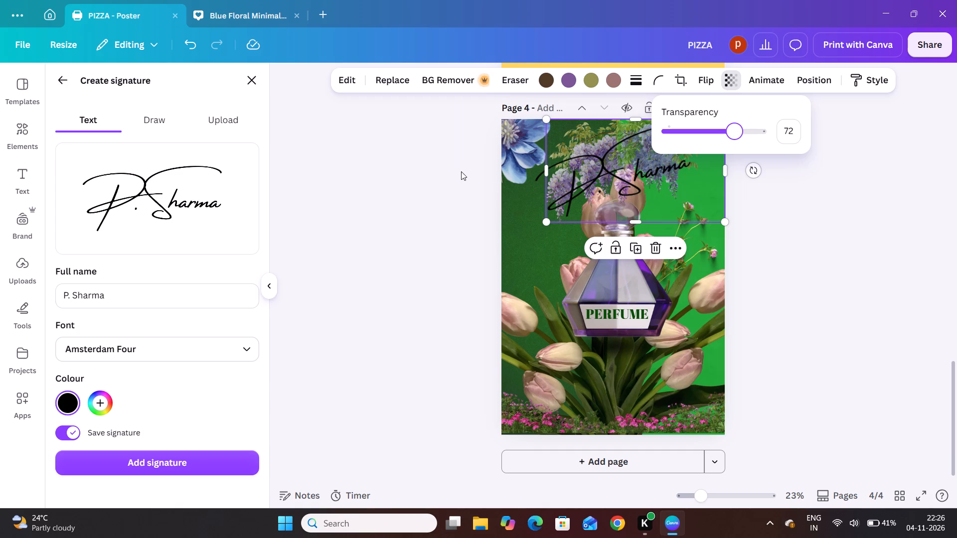
left_click(453, 178)
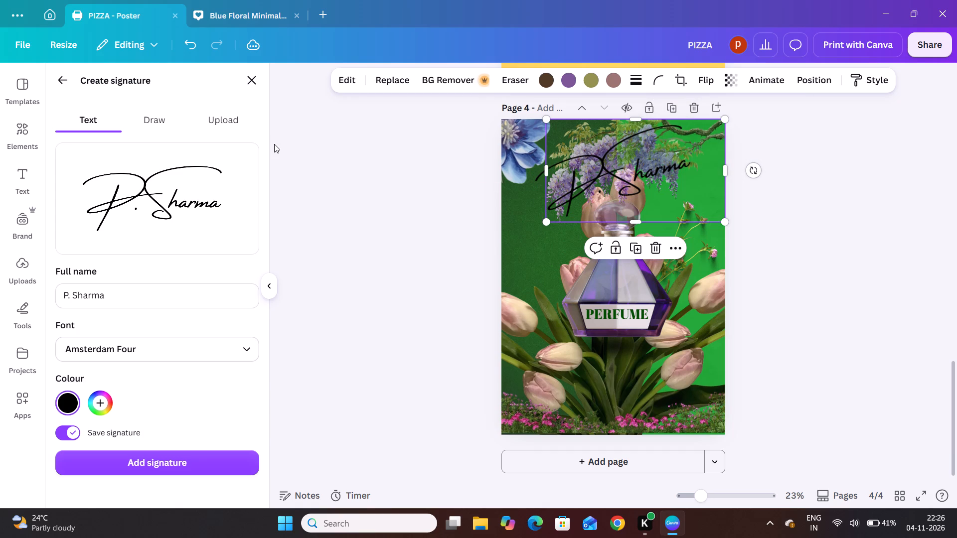
Save the PIZZA design.
left_click(31, 48)
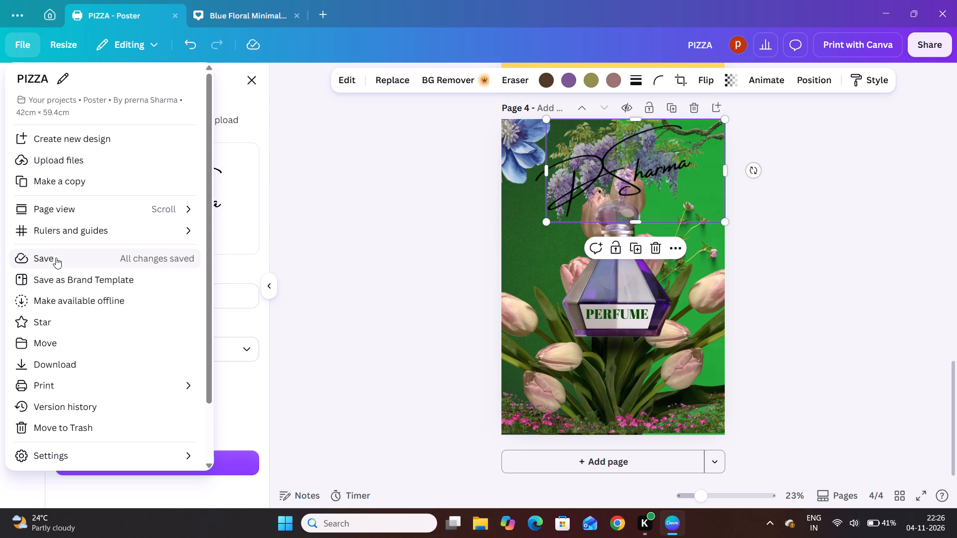
left_click(56, 258)
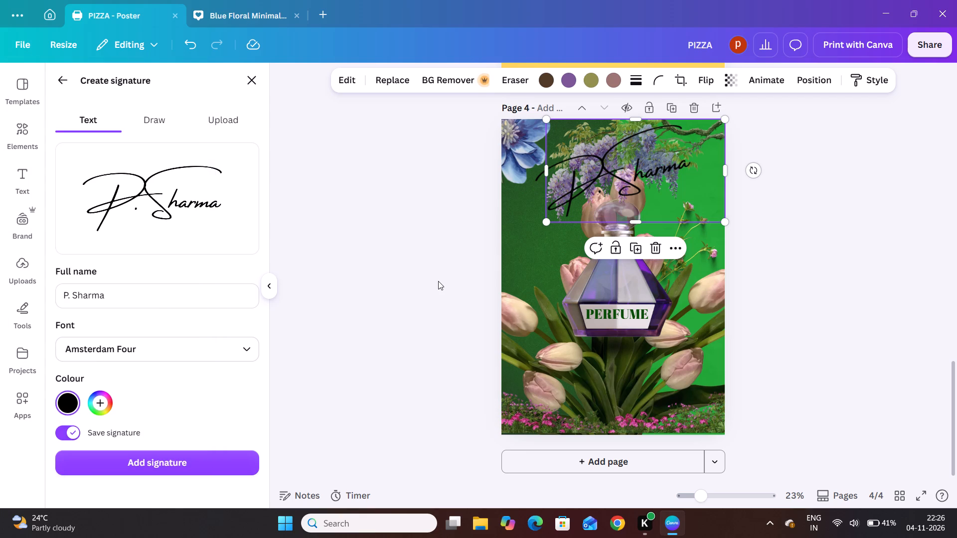
left_click(468, 275)
Go to the burger poster on page 3 and search the elements library for "origano chilli flakes".
scroll(437, 287, "up", 4)
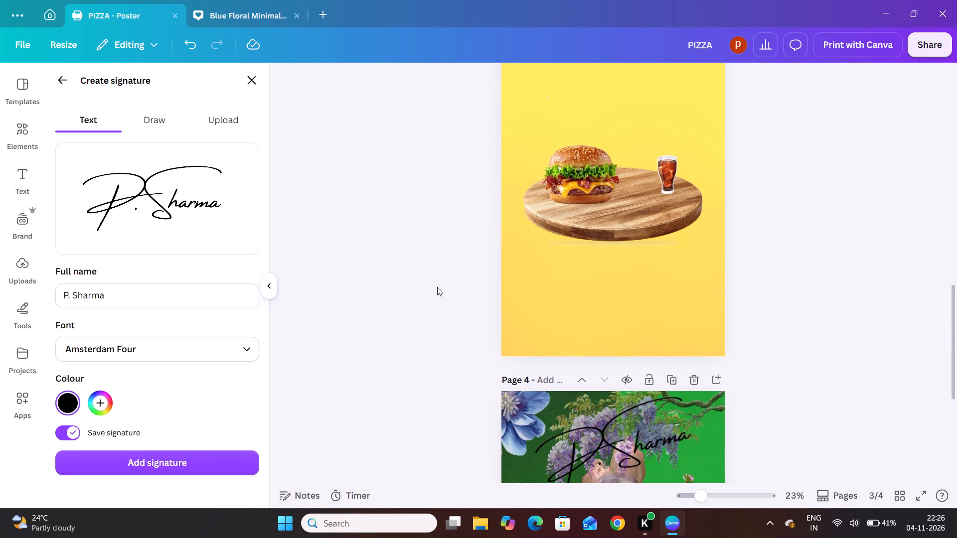
scroll(437, 287, "up", 2)
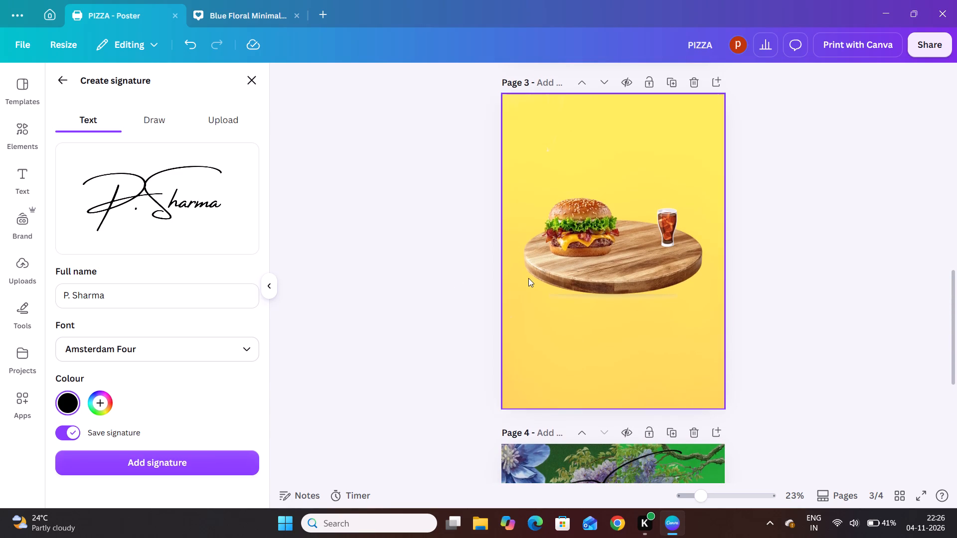
left_click(535, 304)
scroll(368, 239, "left", 1)
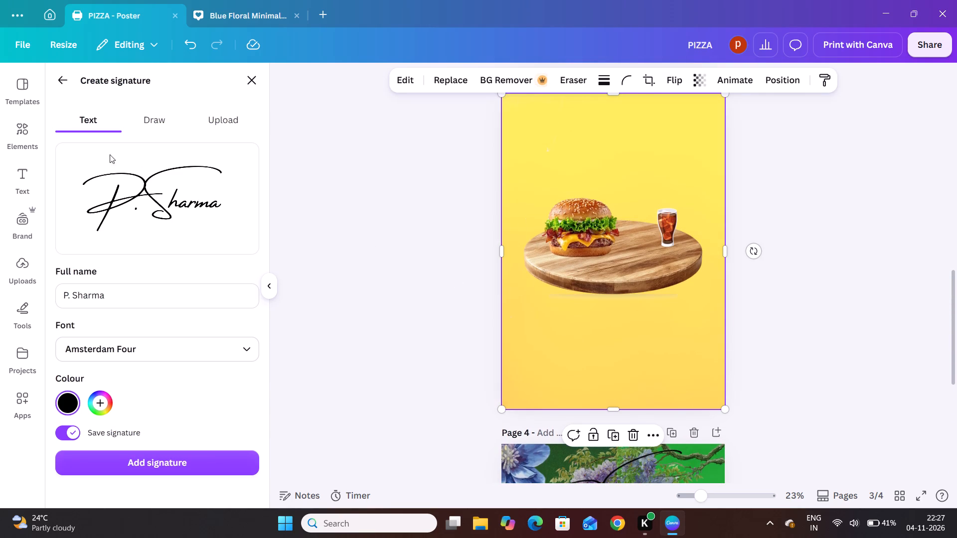
left_click(62, 84)
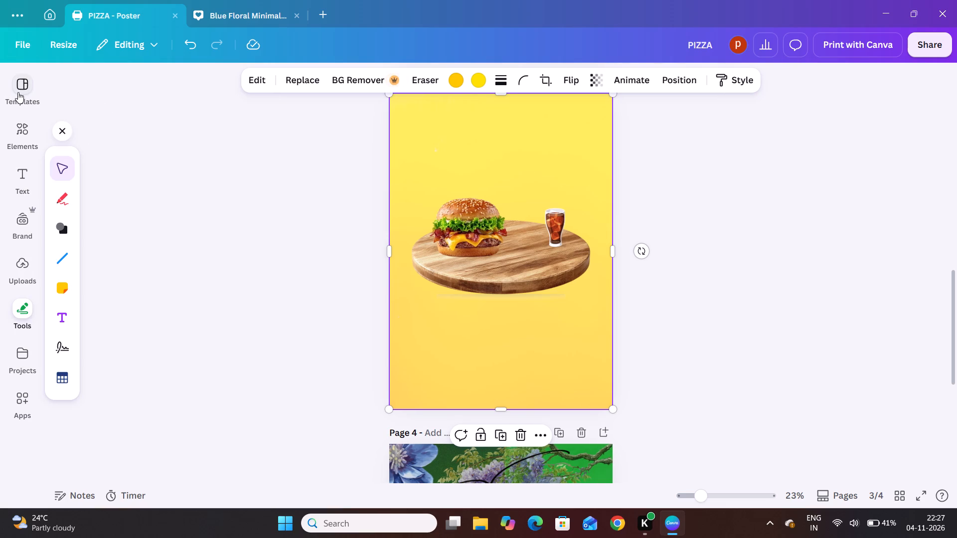
left_click(24, 134)
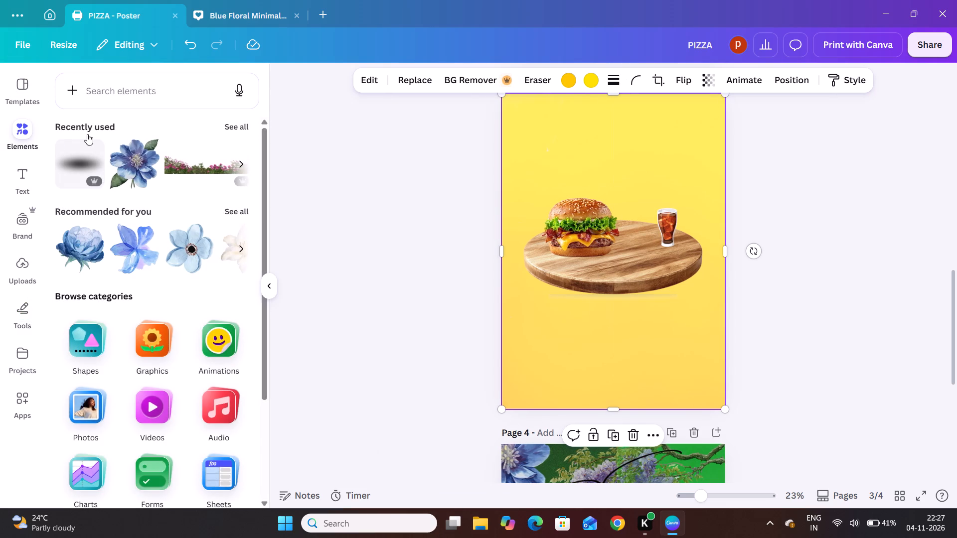
left_click(141, 84)
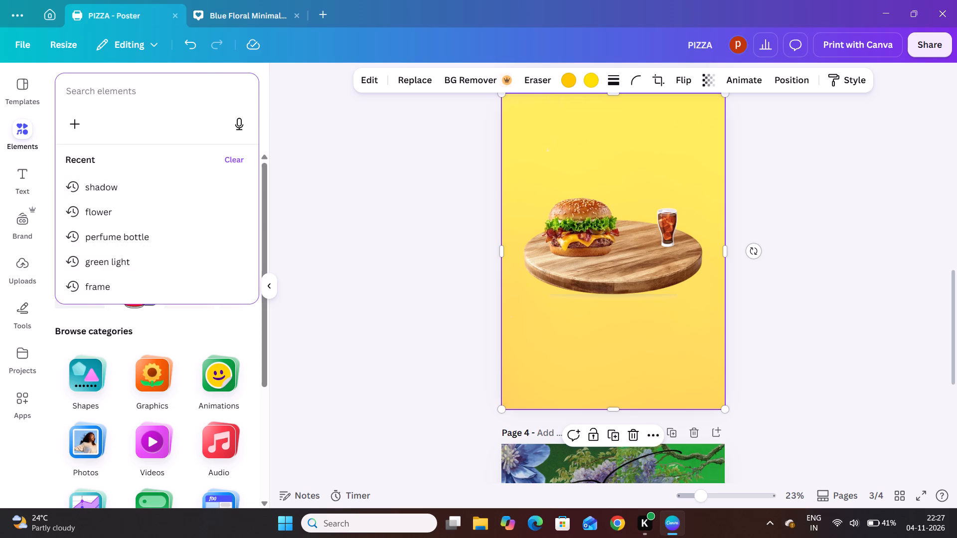
type("ori")
type("gano")
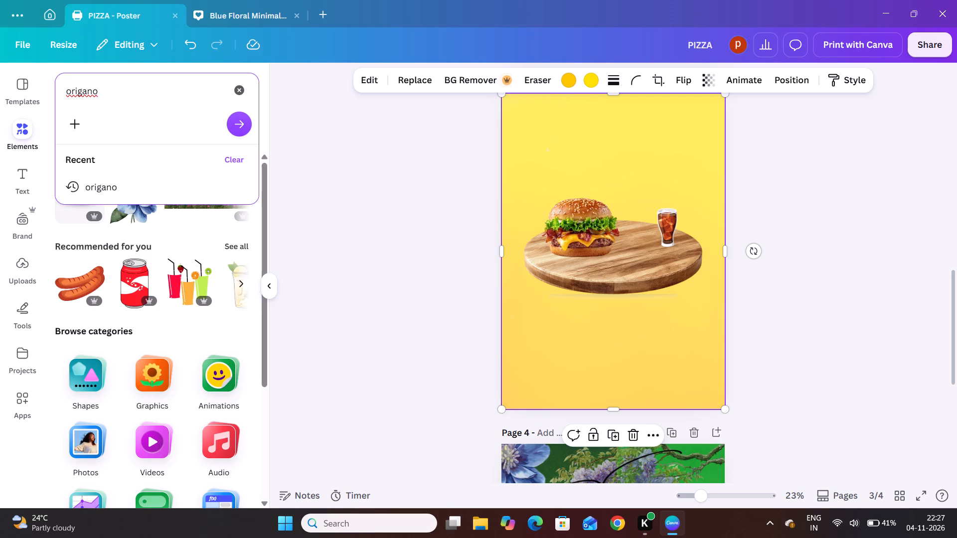
key("space")
type("chilli fla")
type("kes")
key("Return")
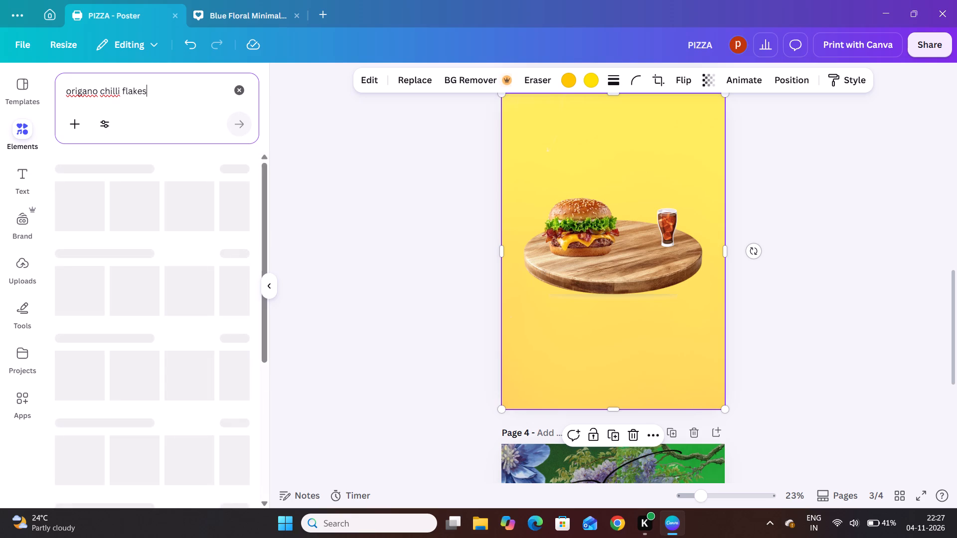